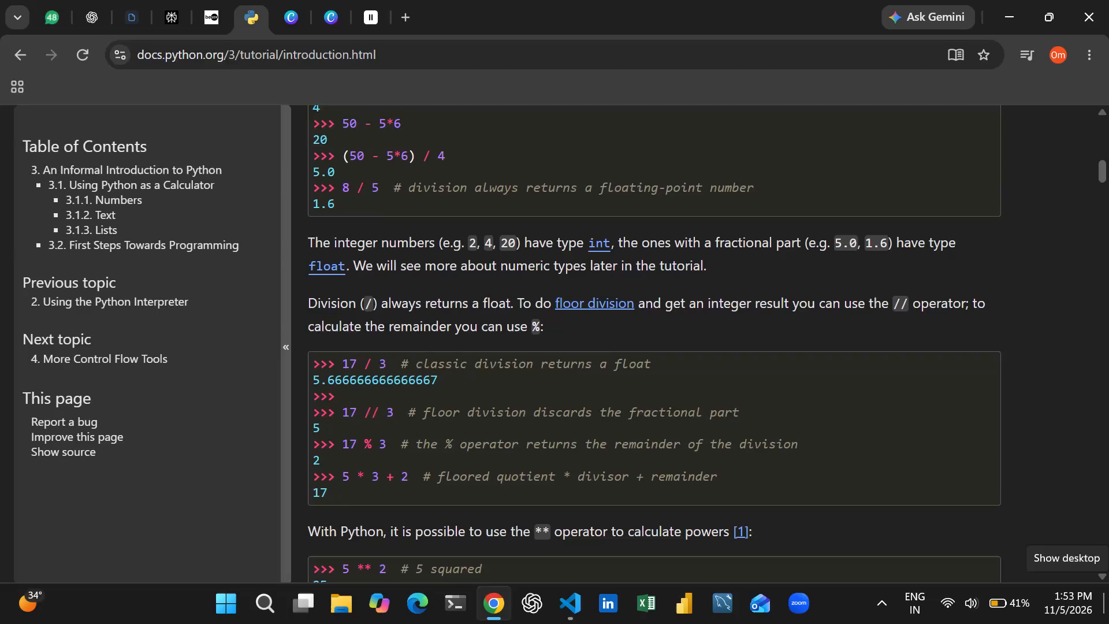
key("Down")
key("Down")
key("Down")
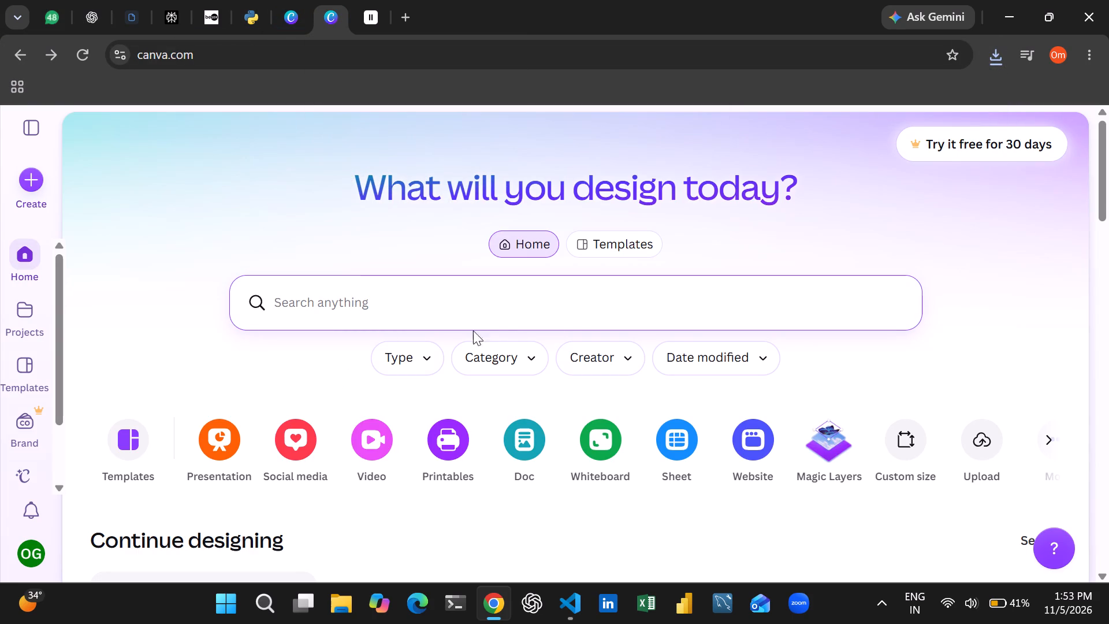
left_click(295, 439)
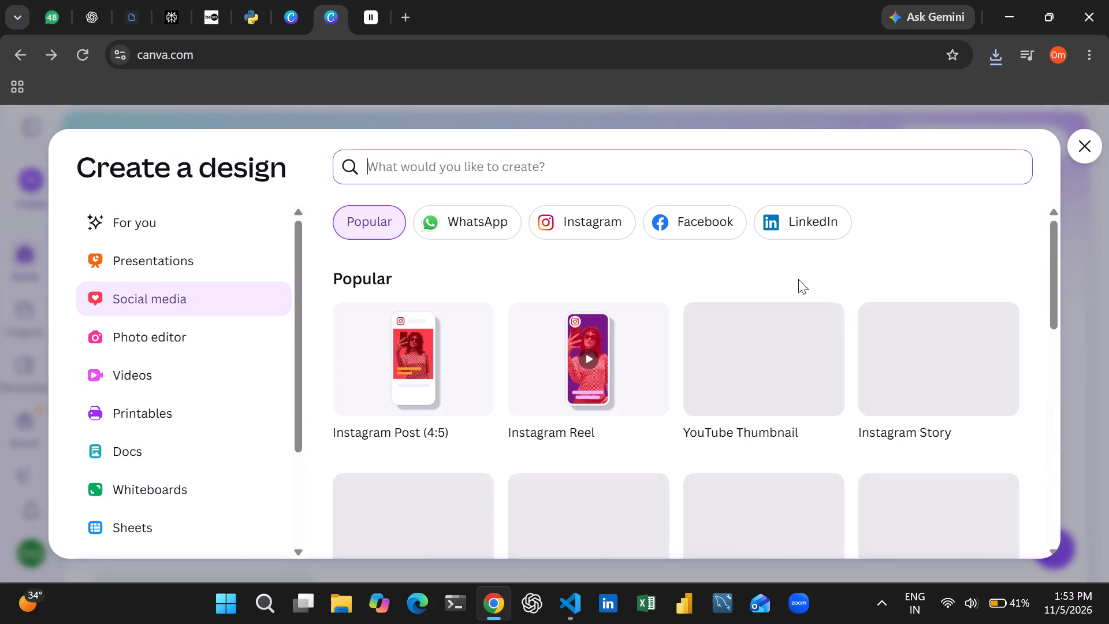
left_click(1083, 144)
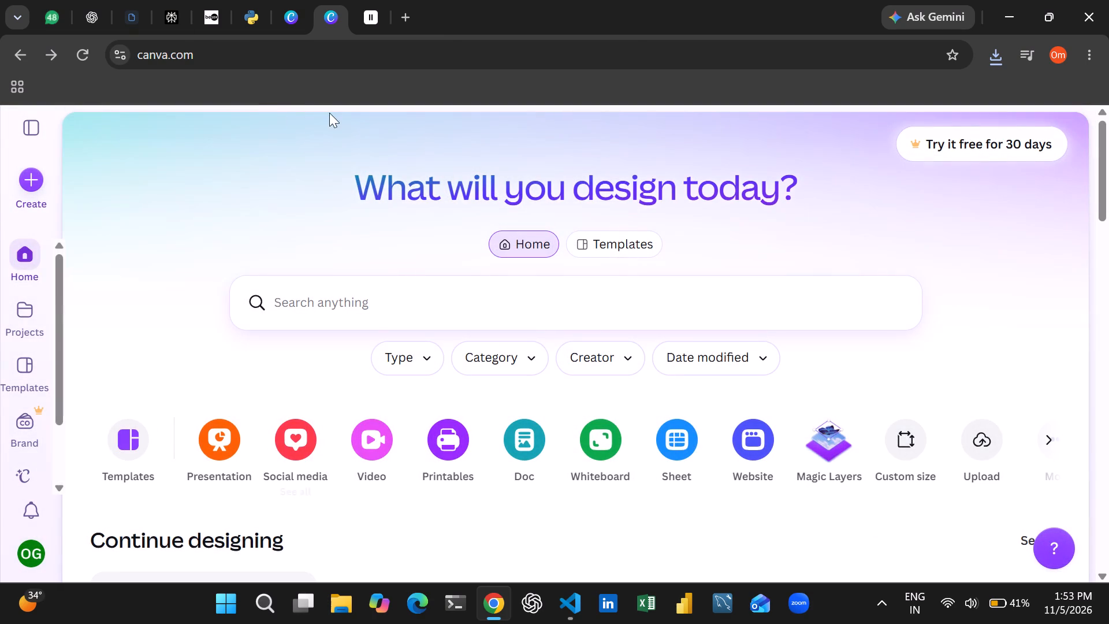
left_click(47, 58)
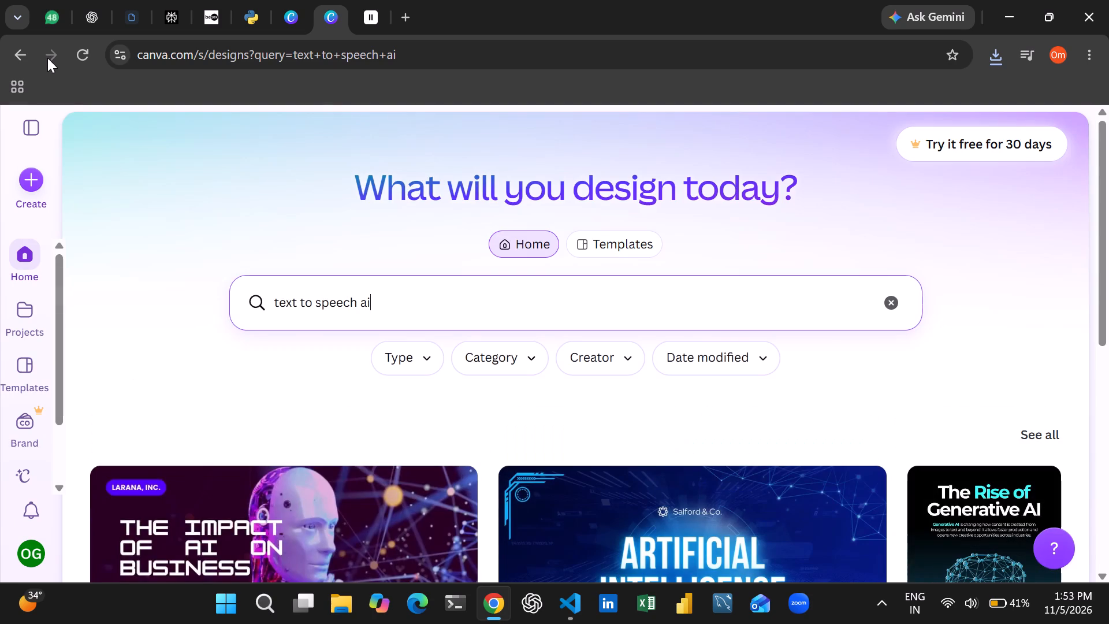
left_click(47, 58)
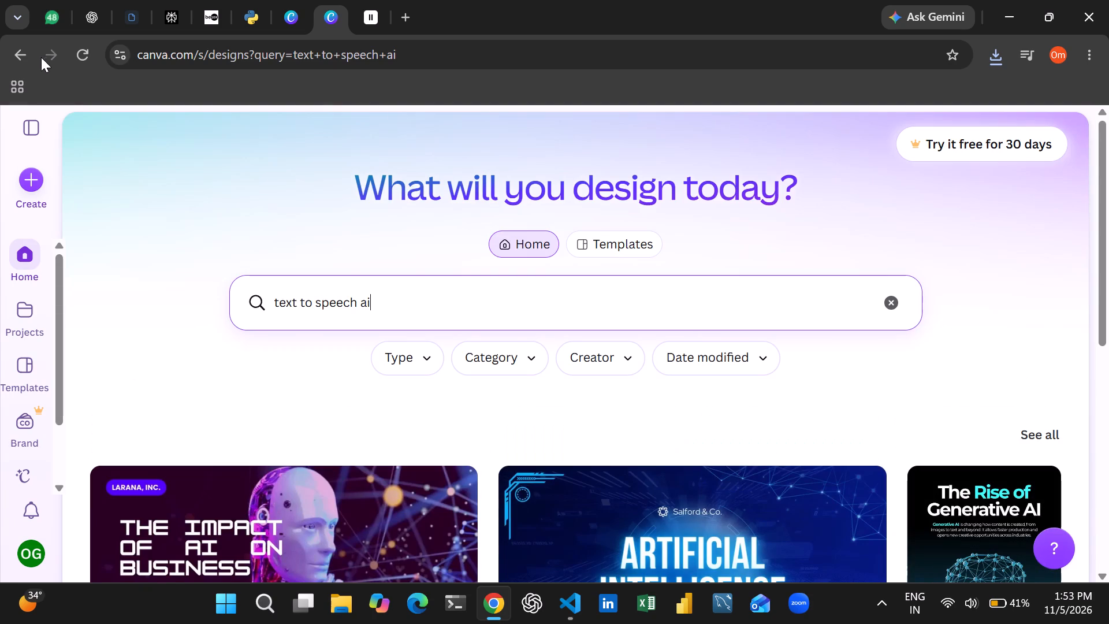
left_click(9, 47)
left_click(32, 58)
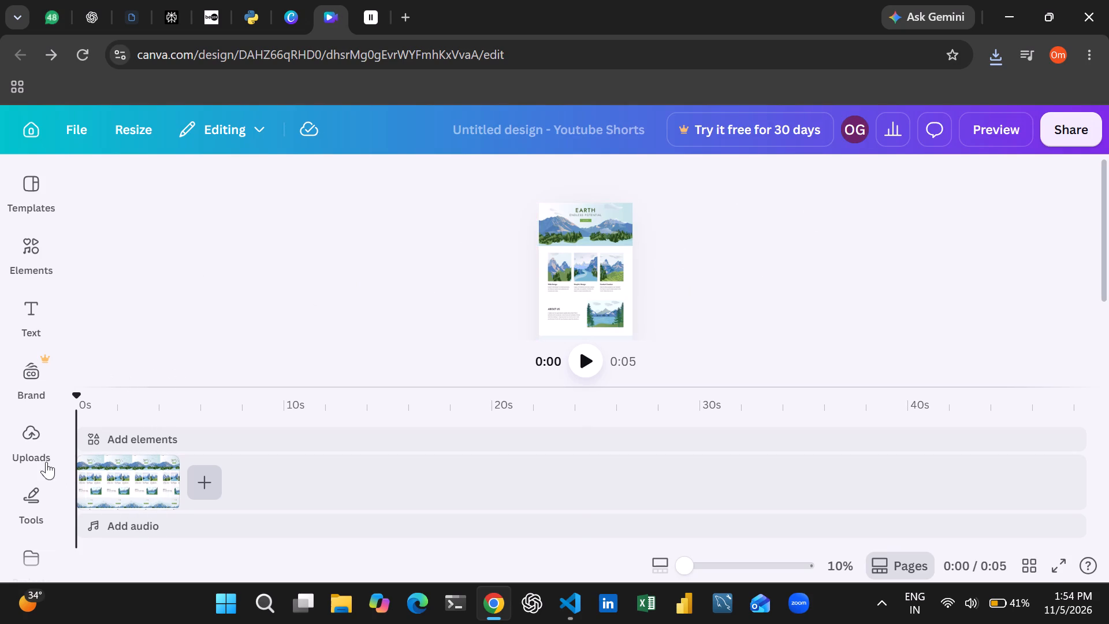
Delete the Earth landscape image from the design's only page.
left_click(33, 206)
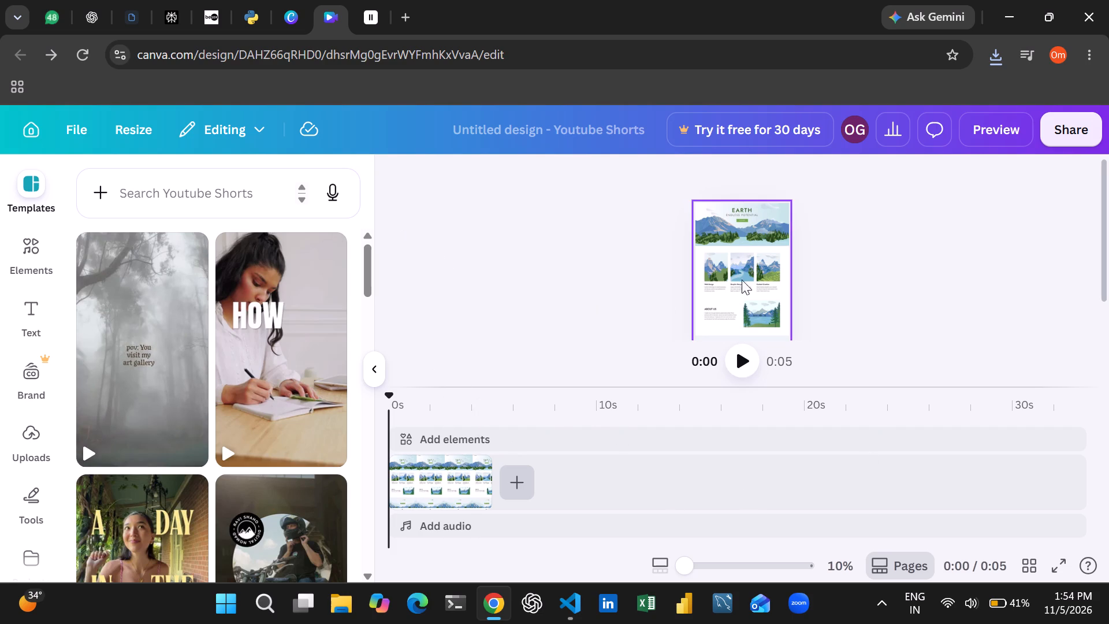
right_click(731, 268)
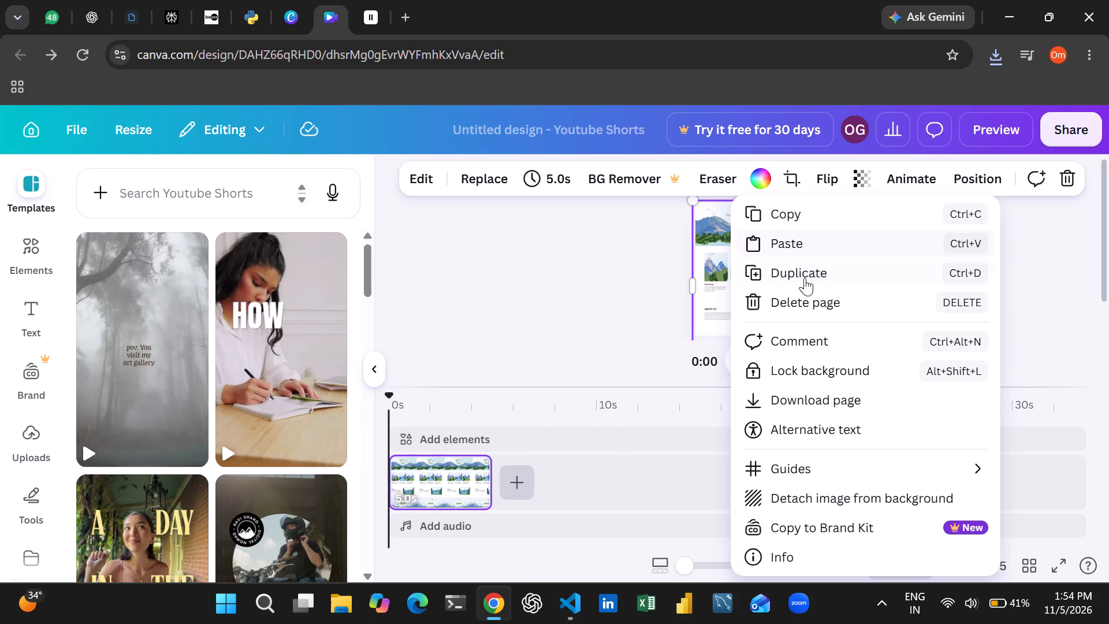
scroll(770, 425, "down", 2)
left_click(1071, 184)
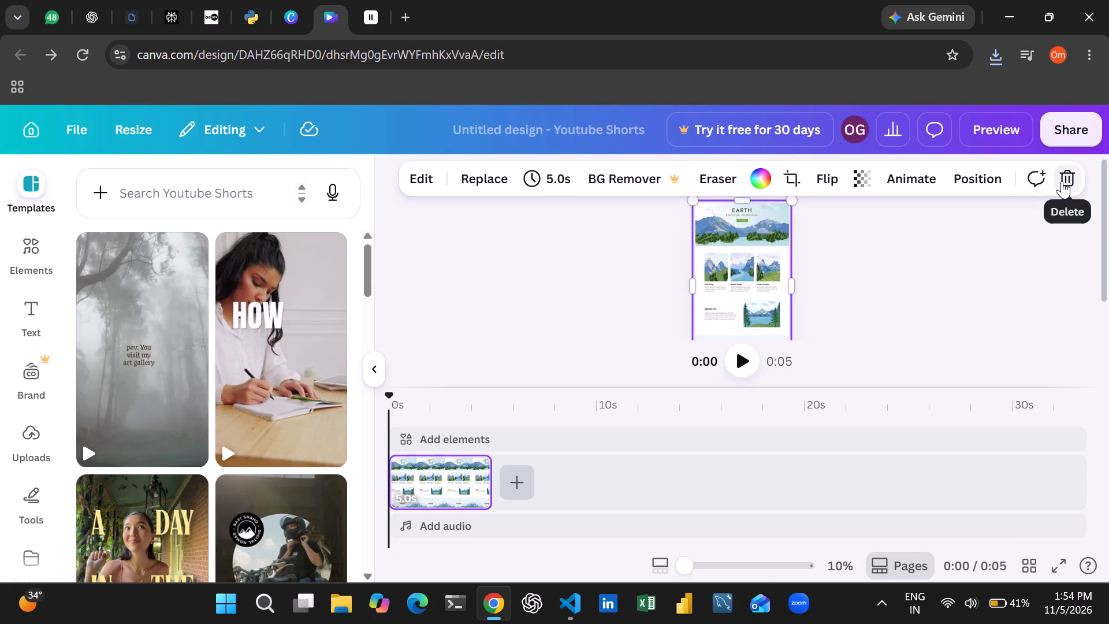
left_click(1062, 181)
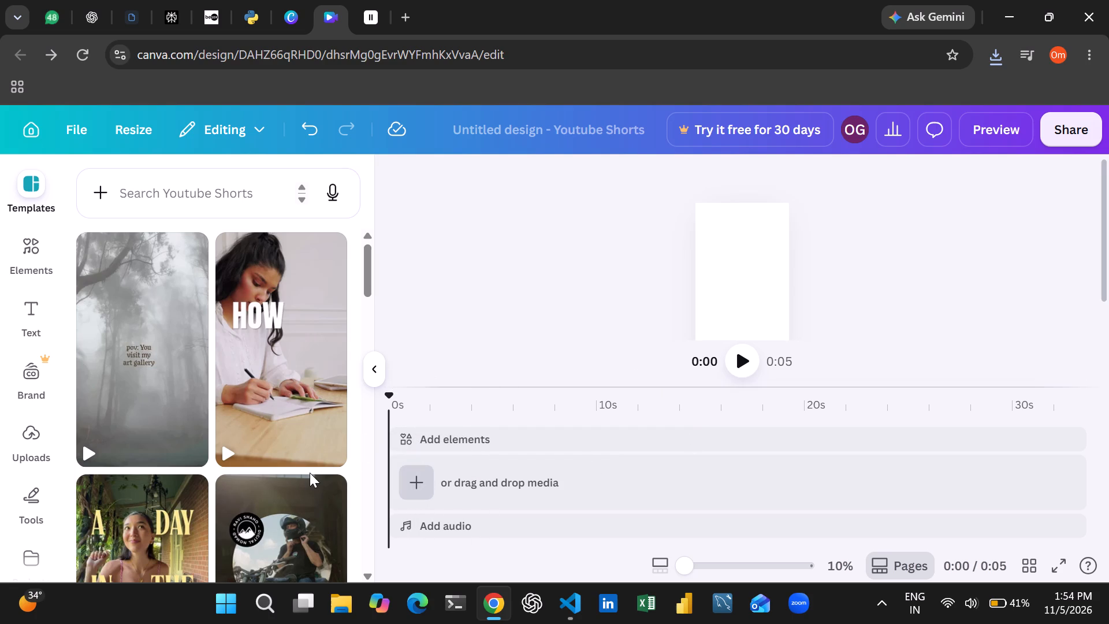
Upload The Fox, Rabbit, and Golden Bell.png from Downloads and add it to the empty page in the timeline.
left_click(419, 486)
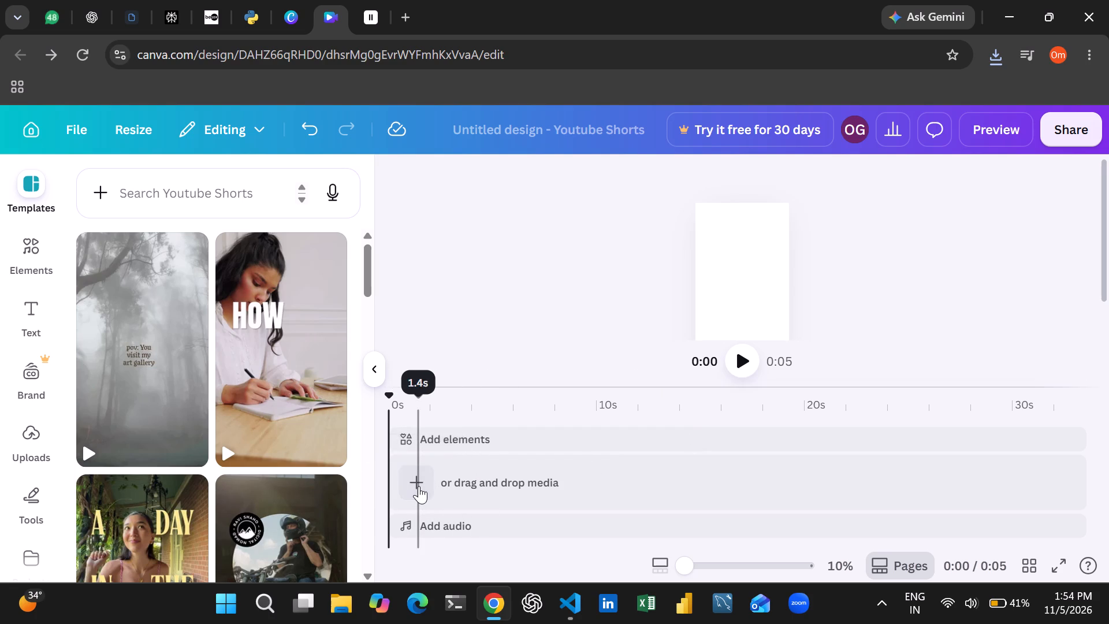
left_click(404, 337)
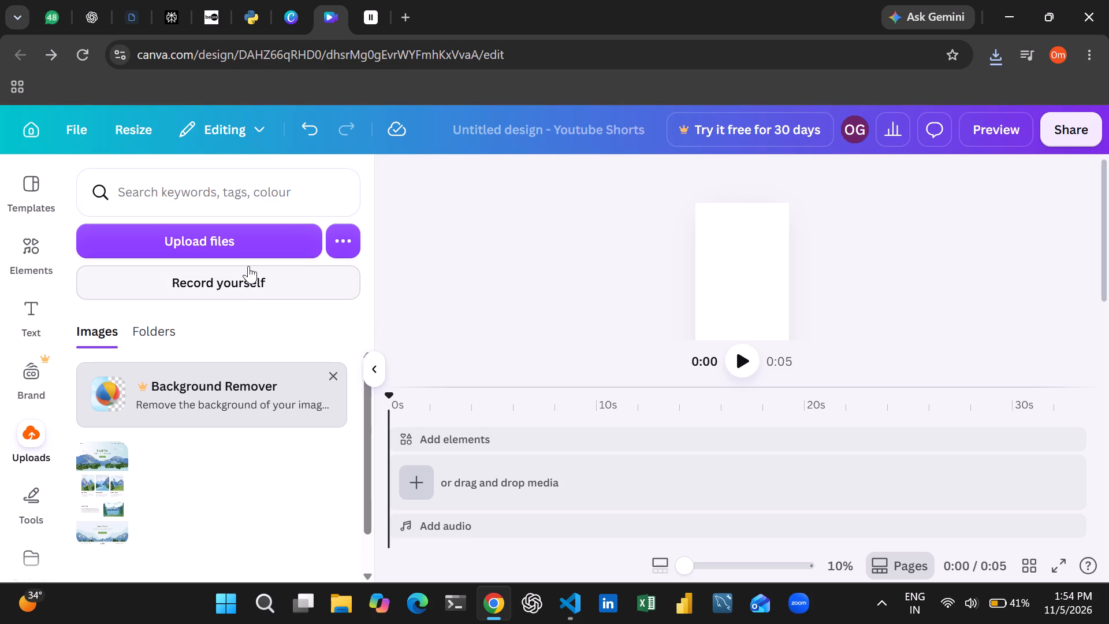
left_click(229, 242)
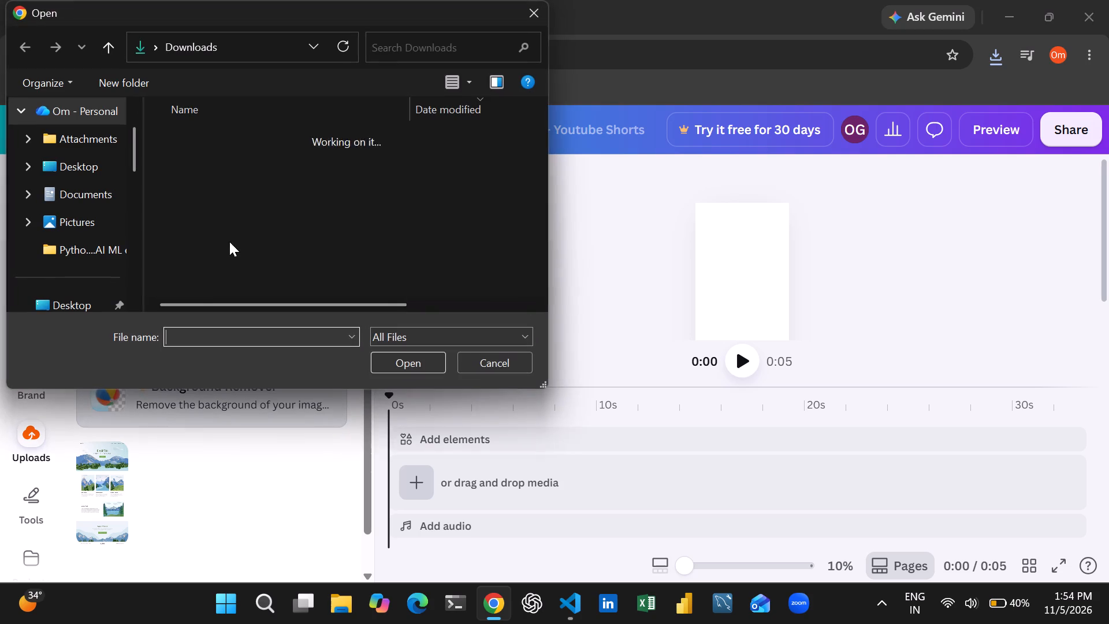
double_click(214, 158)
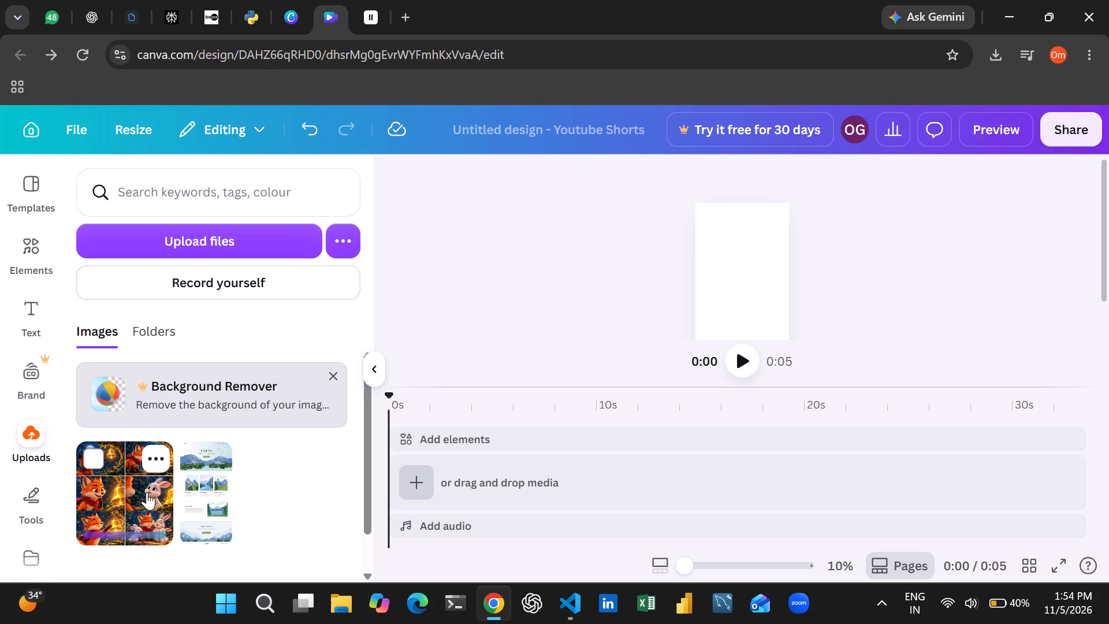
left_click(135, 503)
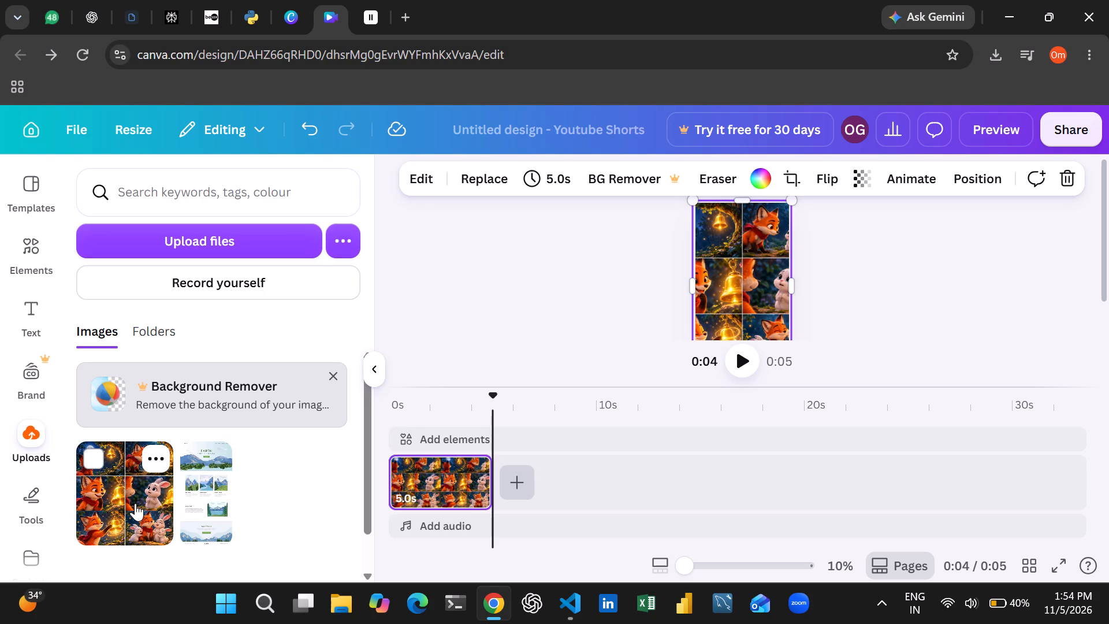
left_click_drag(490, 396, 282, 402)
left_click(731, 359)
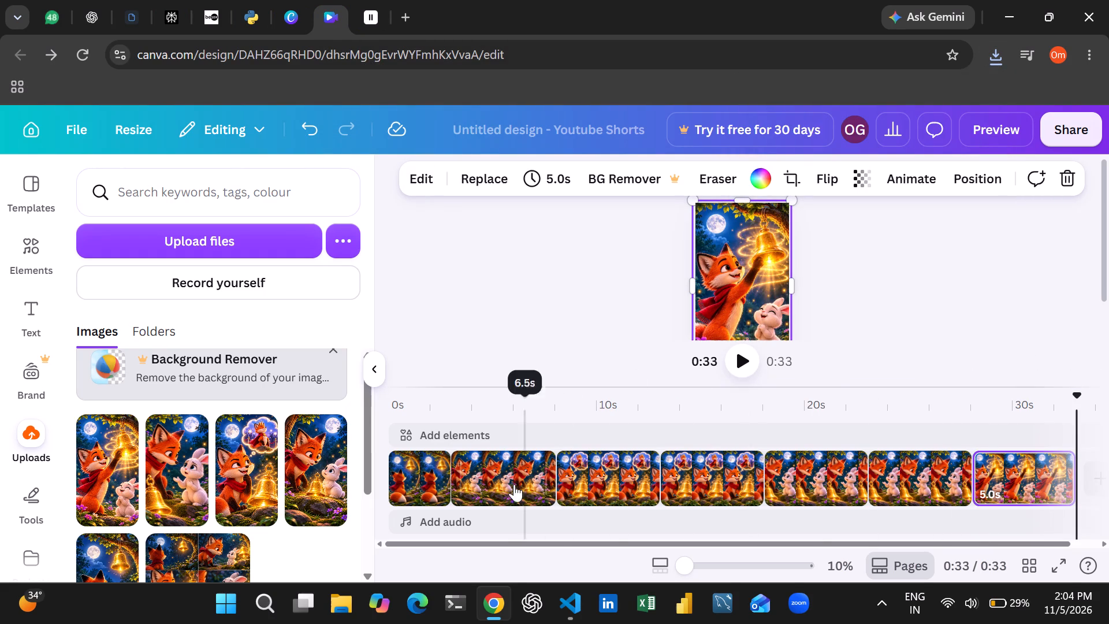
left_click(750, 460)
left_click(746, 458)
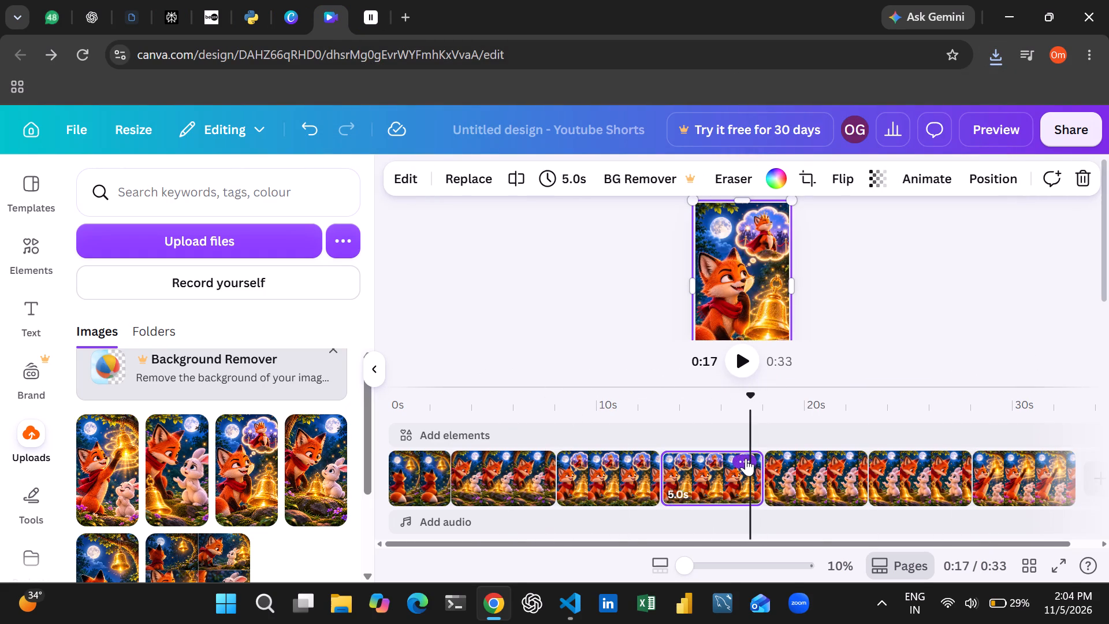
left_click(792, 225)
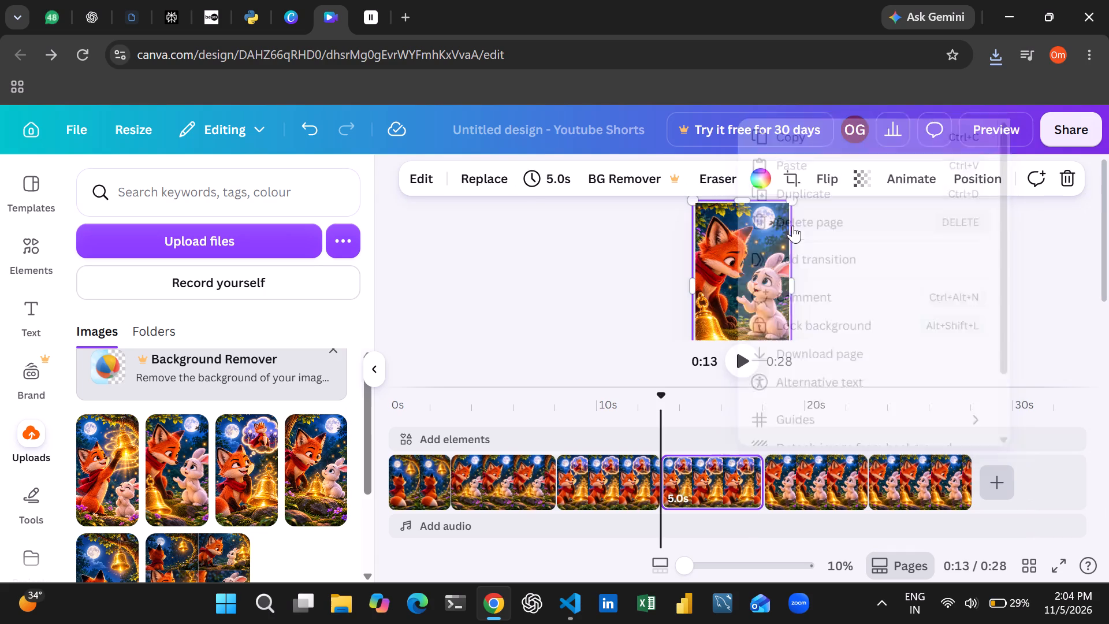
Upload the Scene 6 image The Greatest Treasure_ Helping Others and add it twice, directly after the Scene 3 clip.
left_click(1002, 482)
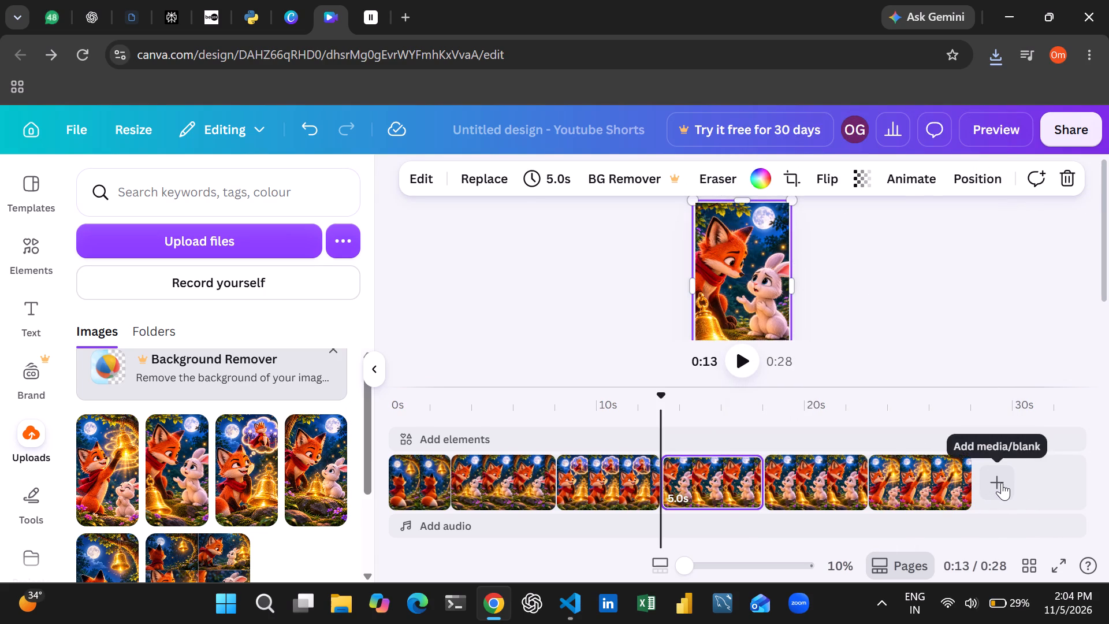
left_click(274, 235)
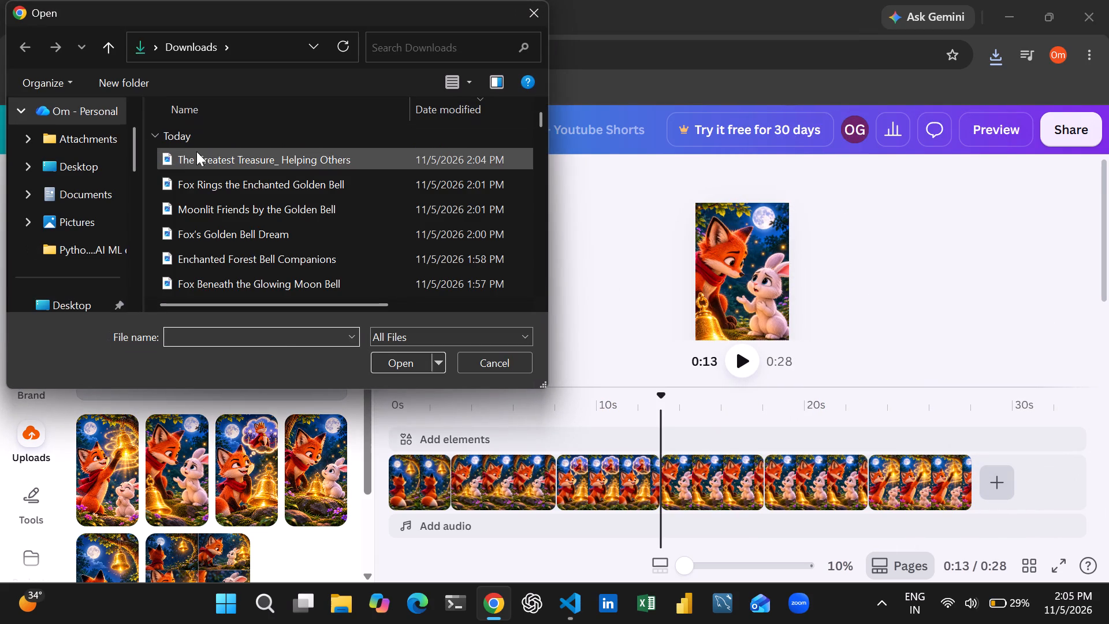
double_click(198, 158)
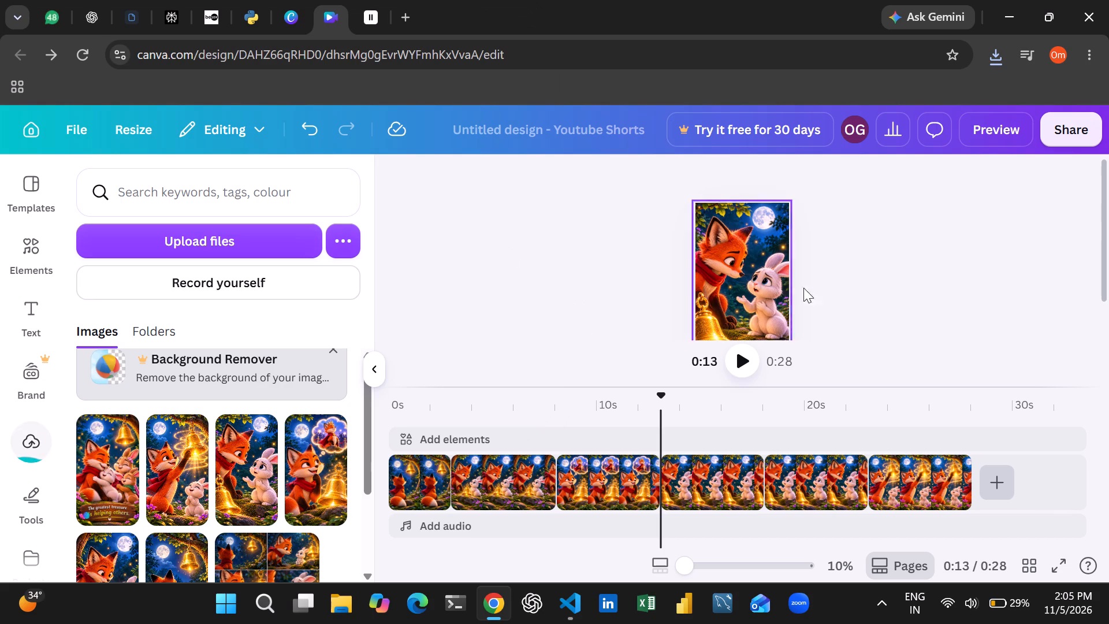
double_click(113, 445)
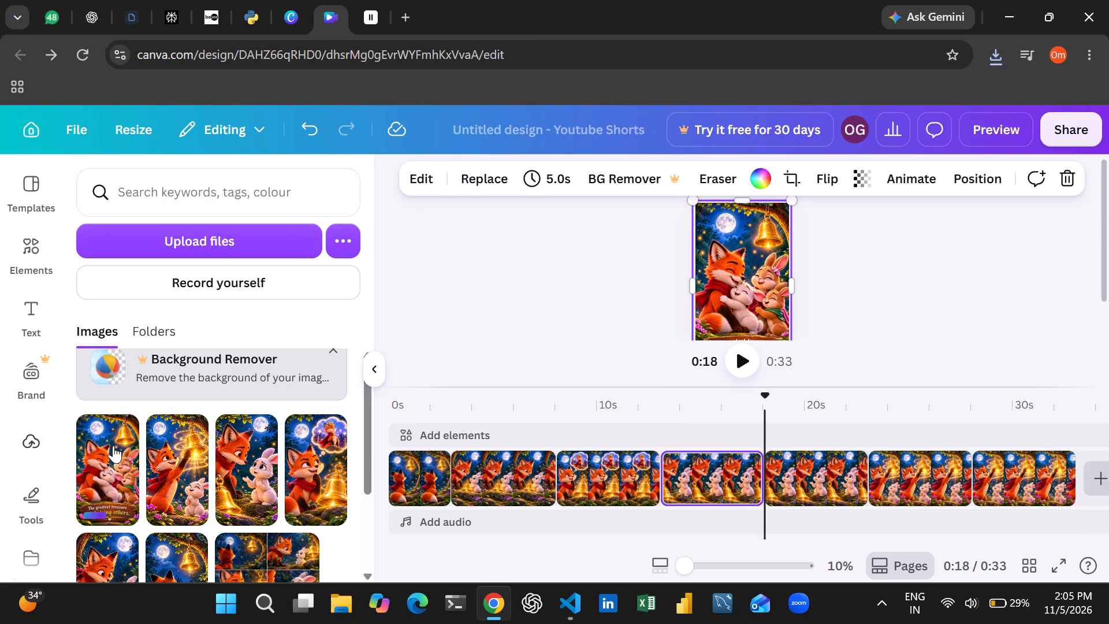
scroll(544, 457, "right", 2)
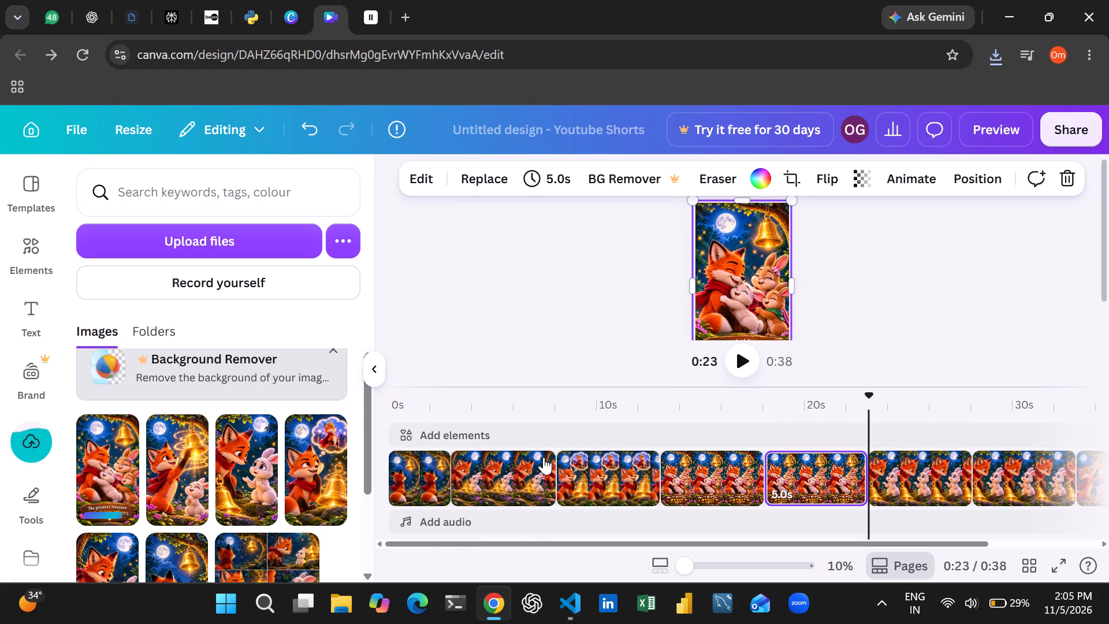
scroll(544, 457, "right", 5)
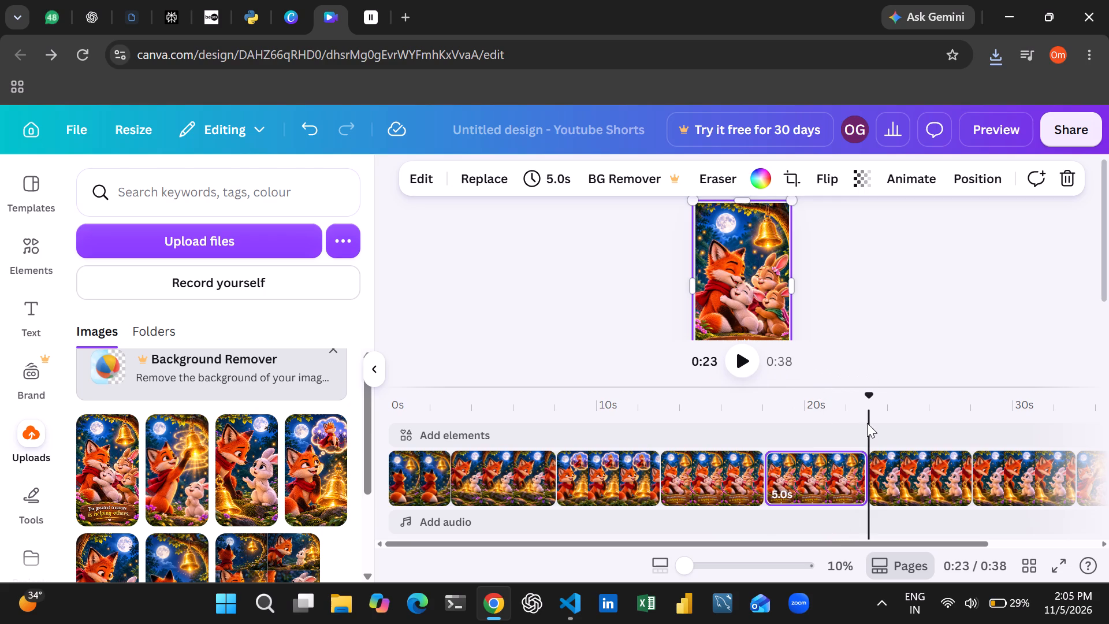
Delete the second, duplicate Scene 4 clip of the fox and rabbit talking beside the bell.
left_click(993, 480)
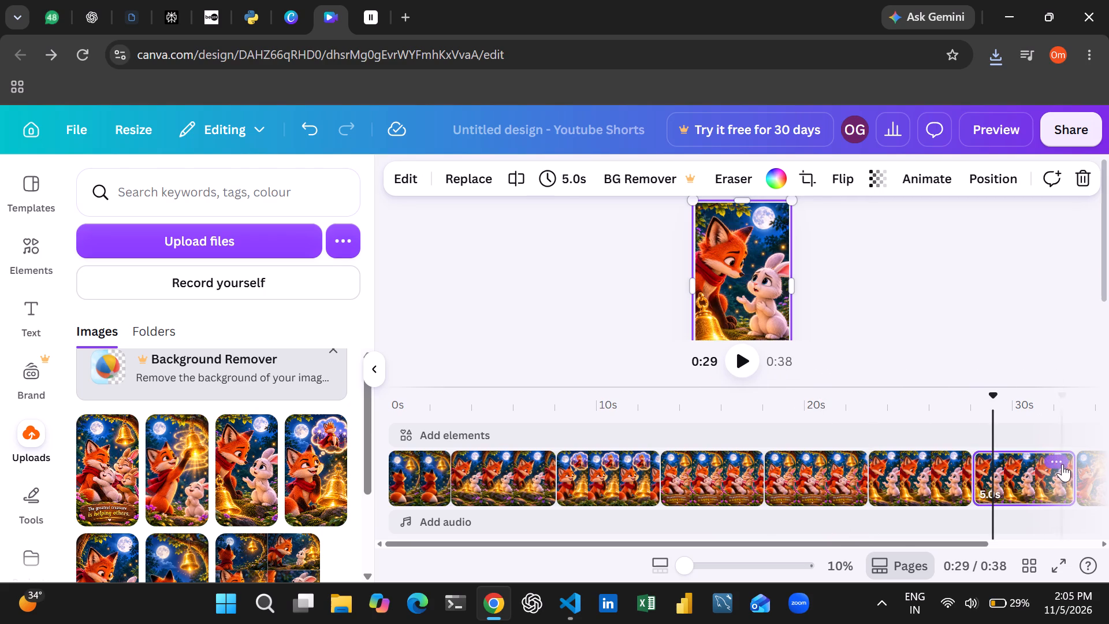
left_click(1059, 460)
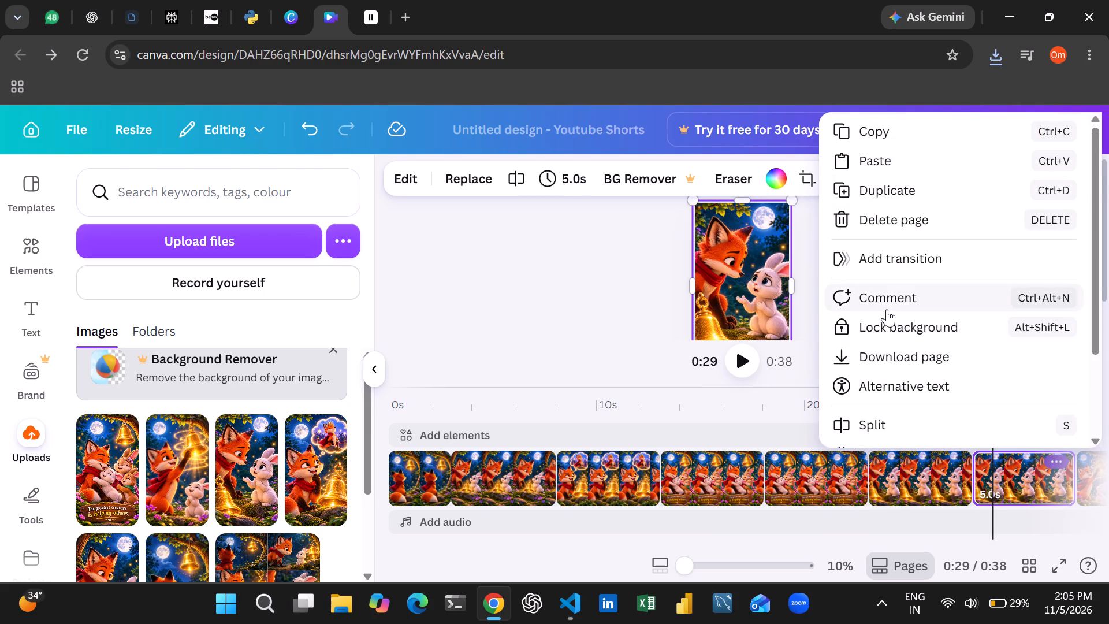
left_click(916, 210)
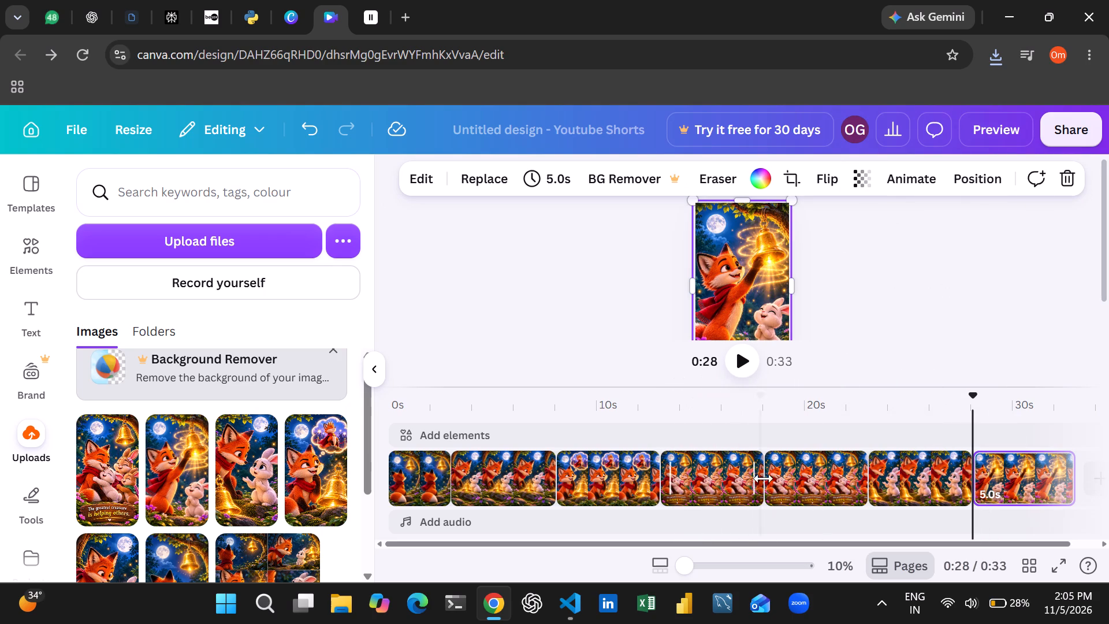
Delete the second, duplicate Scene 6 family reunion clip, keeping only one.
left_click(818, 463)
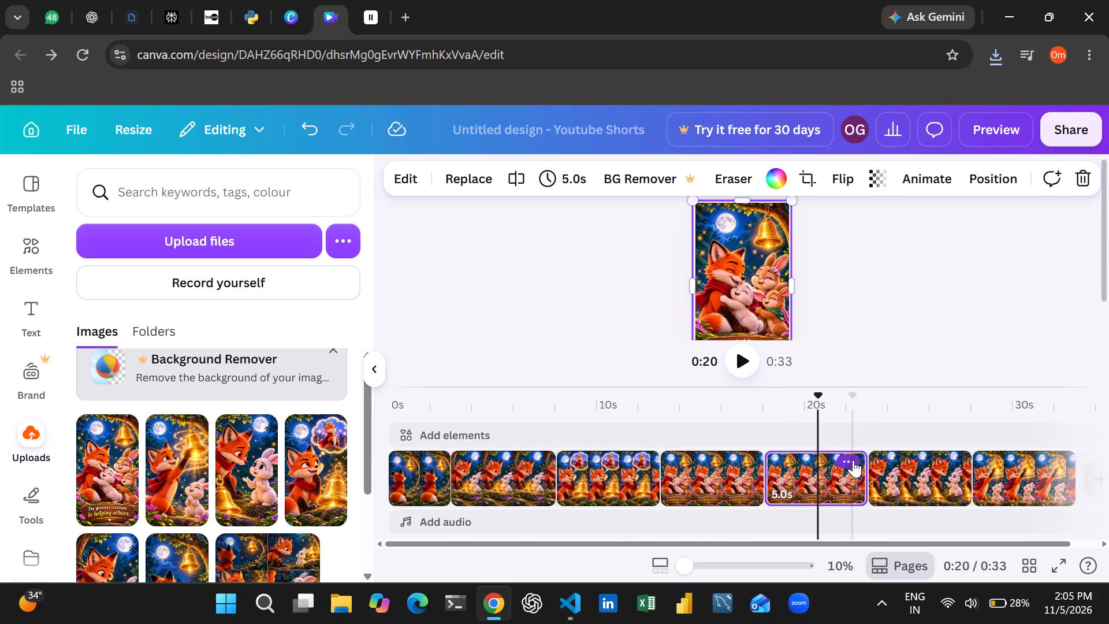
left_click(854, 458)
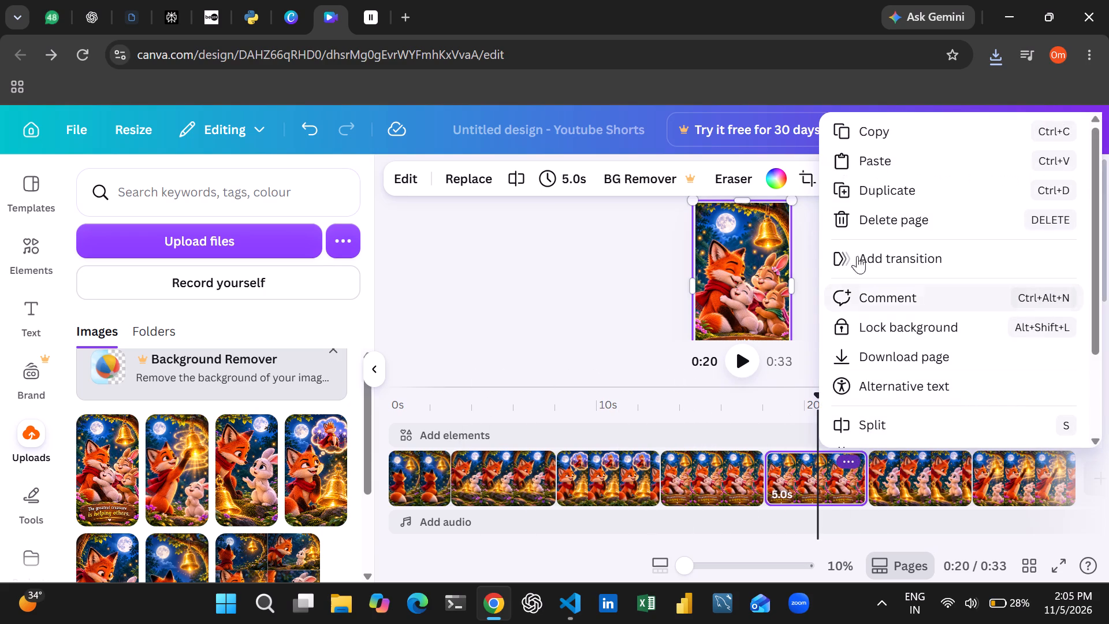
left_click(859, 221)
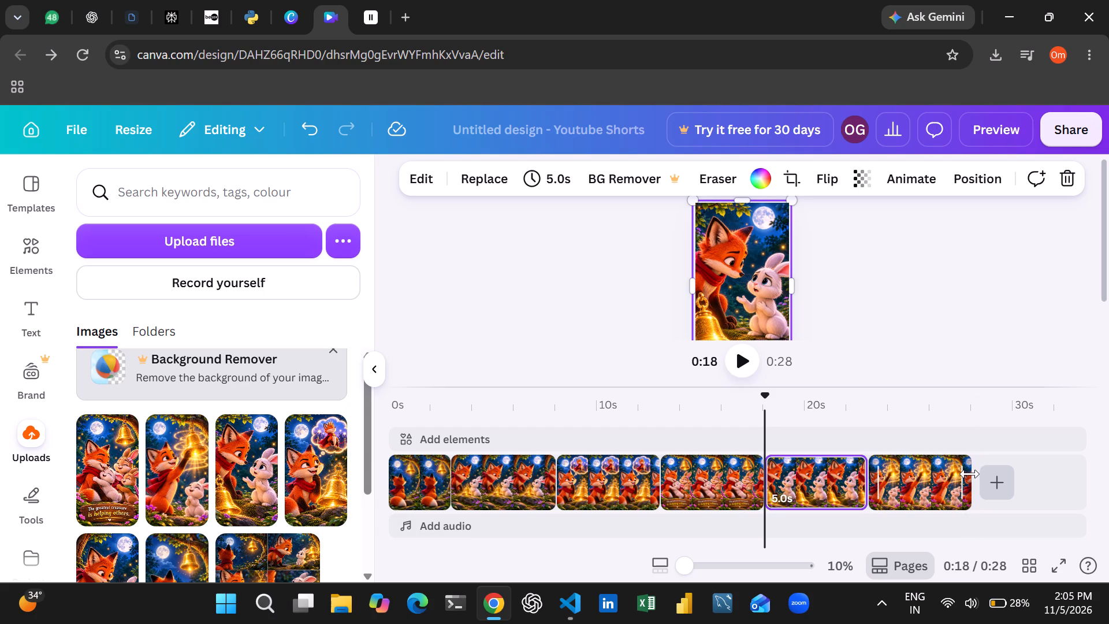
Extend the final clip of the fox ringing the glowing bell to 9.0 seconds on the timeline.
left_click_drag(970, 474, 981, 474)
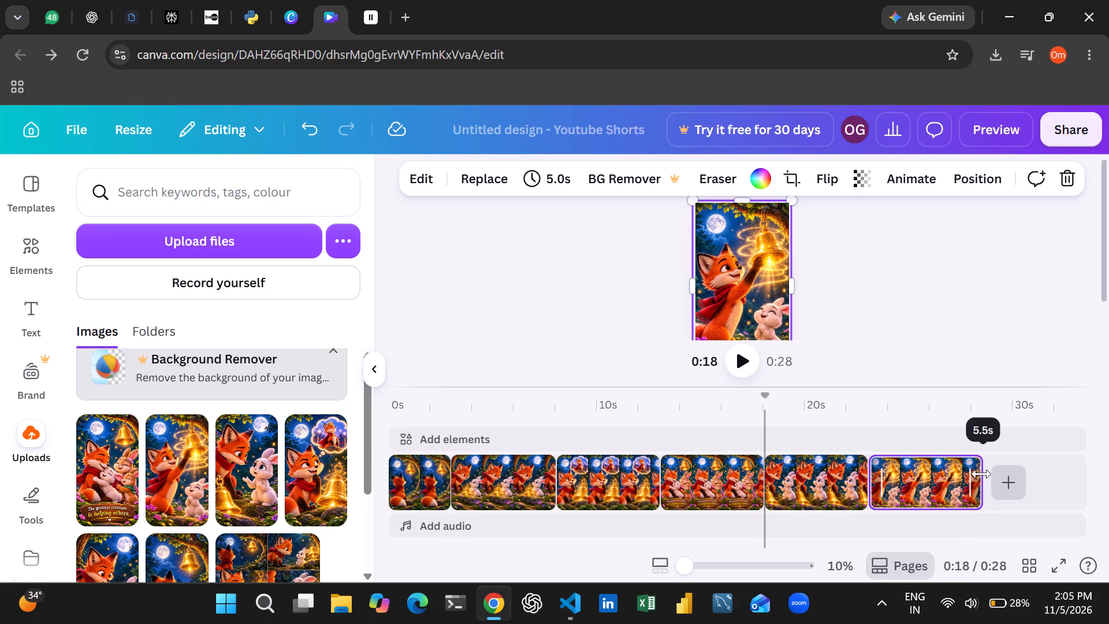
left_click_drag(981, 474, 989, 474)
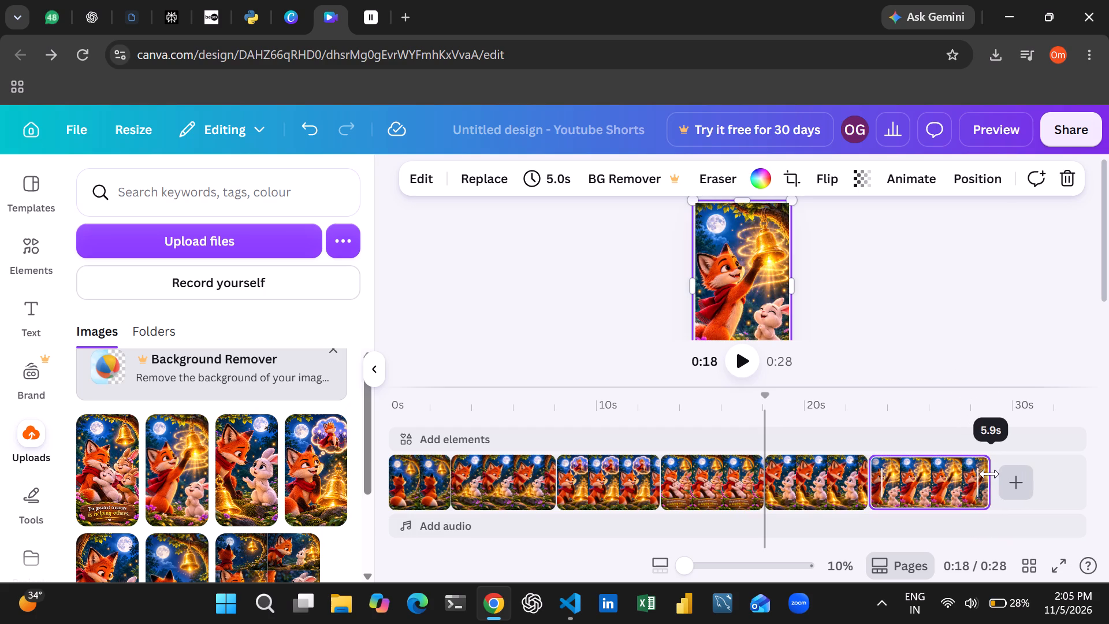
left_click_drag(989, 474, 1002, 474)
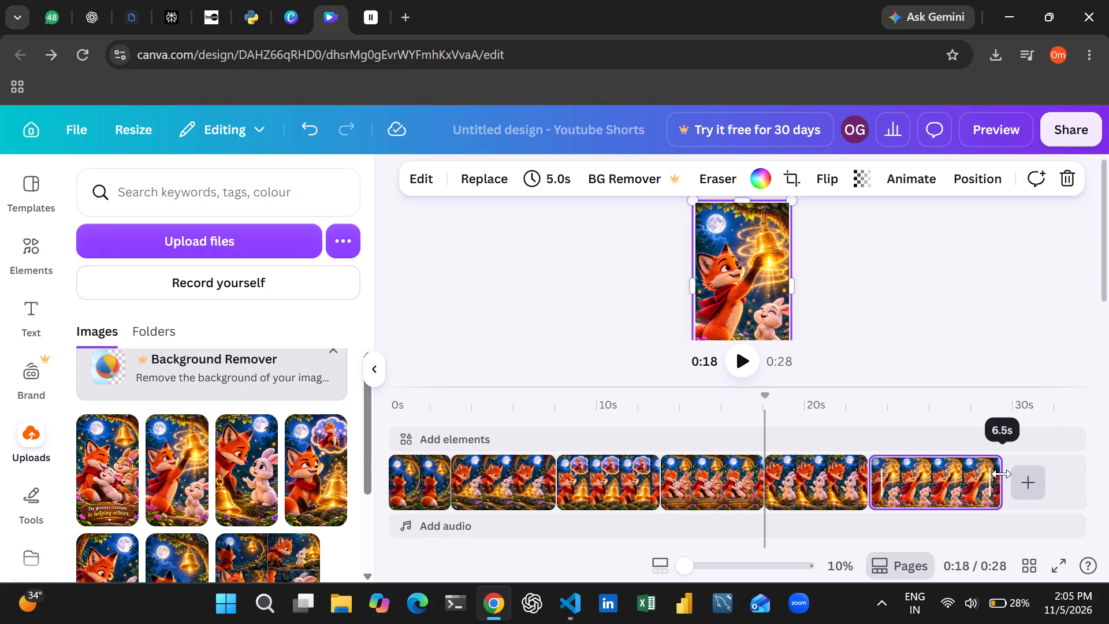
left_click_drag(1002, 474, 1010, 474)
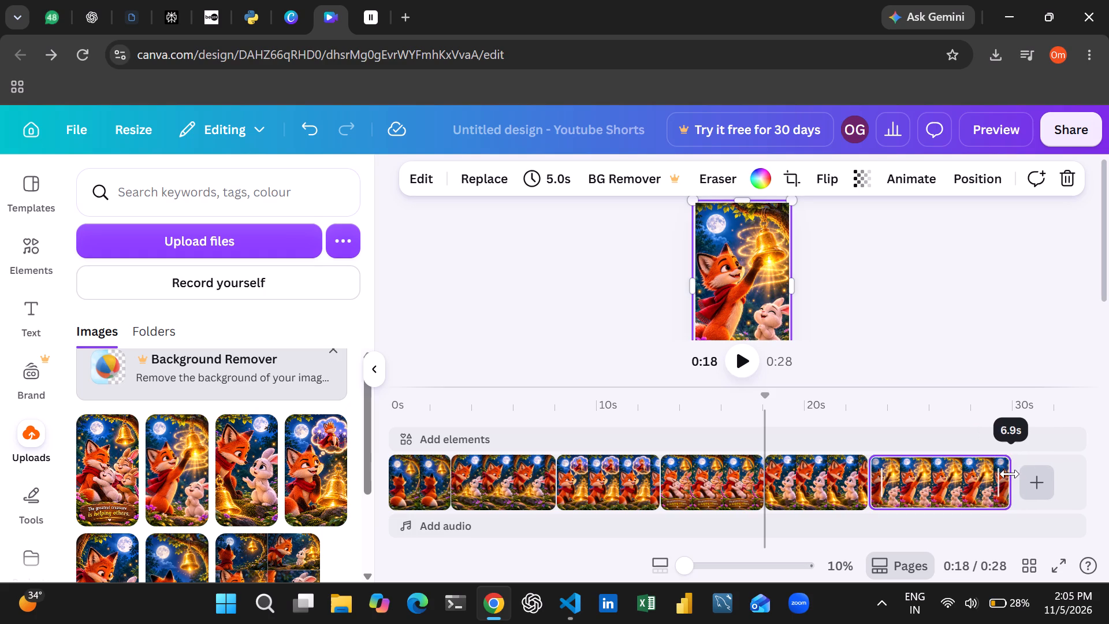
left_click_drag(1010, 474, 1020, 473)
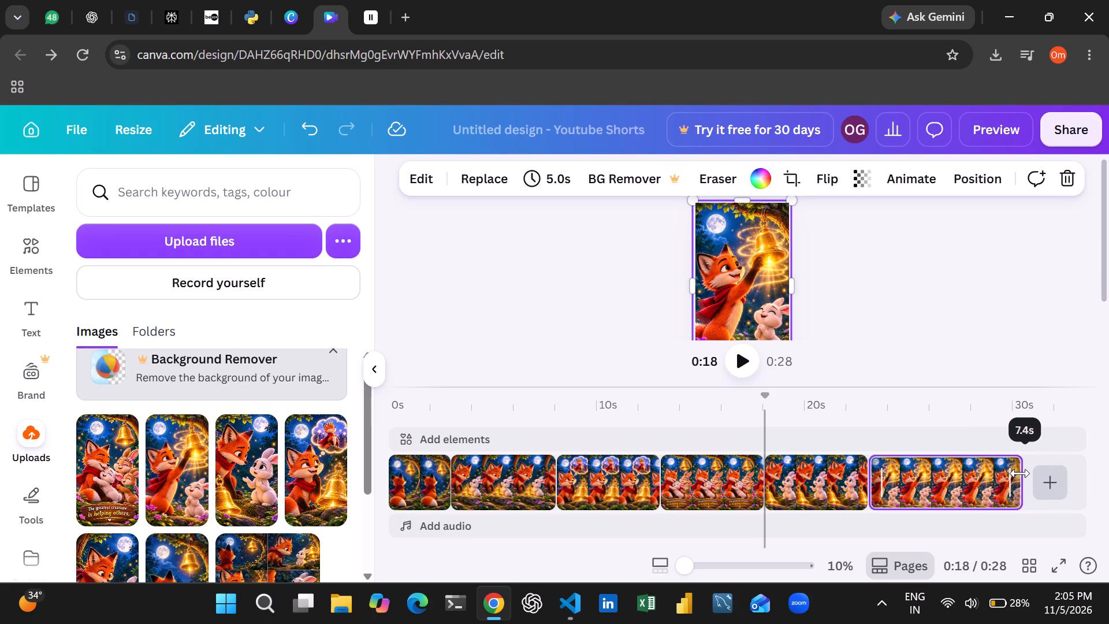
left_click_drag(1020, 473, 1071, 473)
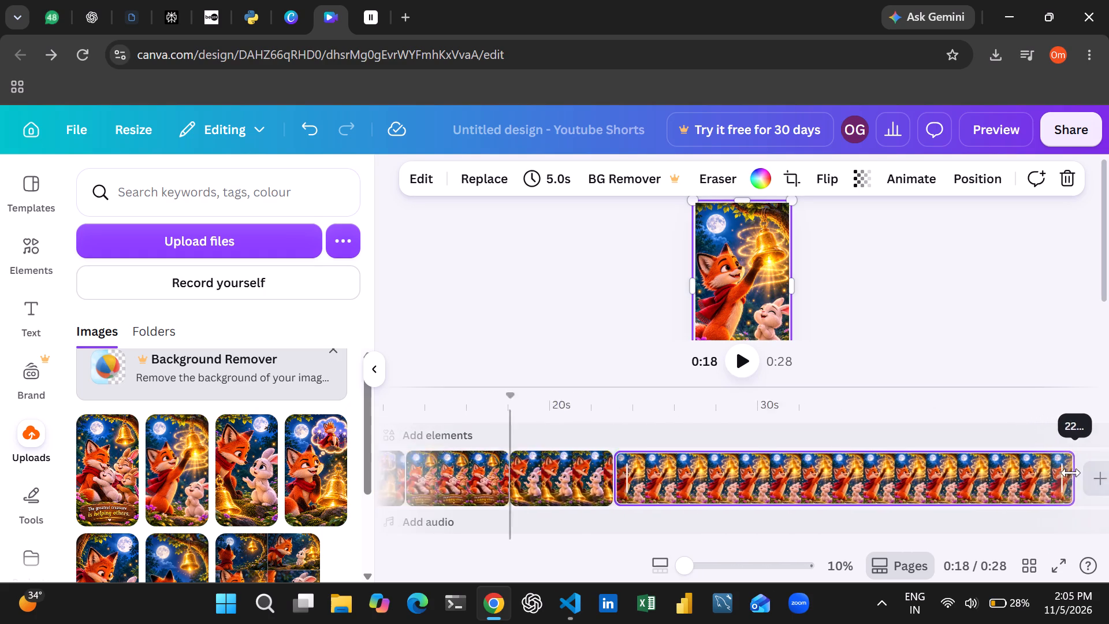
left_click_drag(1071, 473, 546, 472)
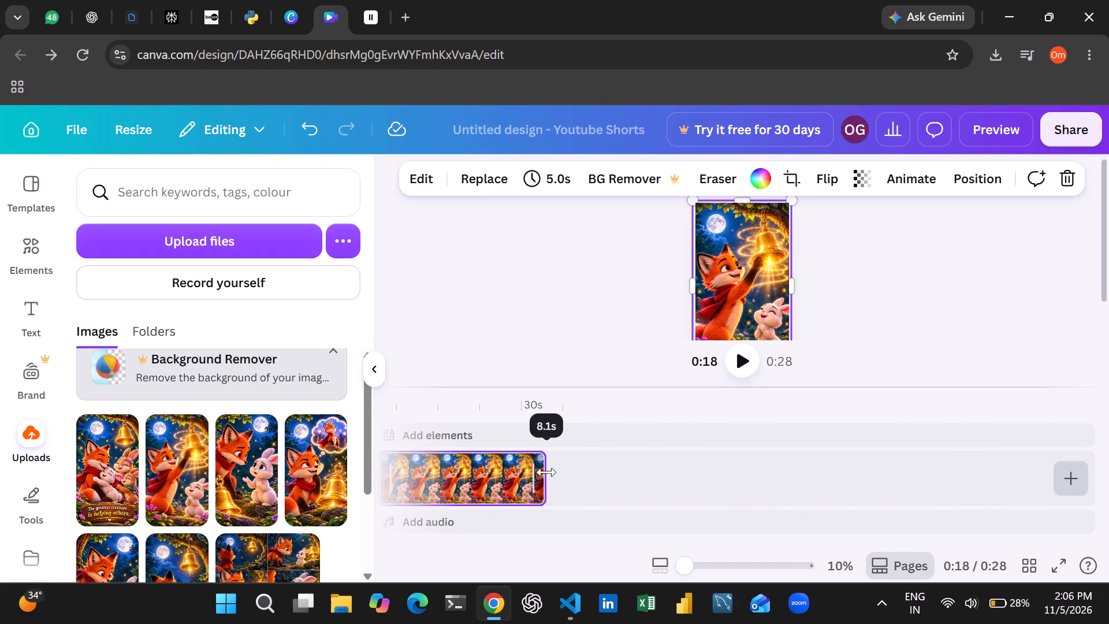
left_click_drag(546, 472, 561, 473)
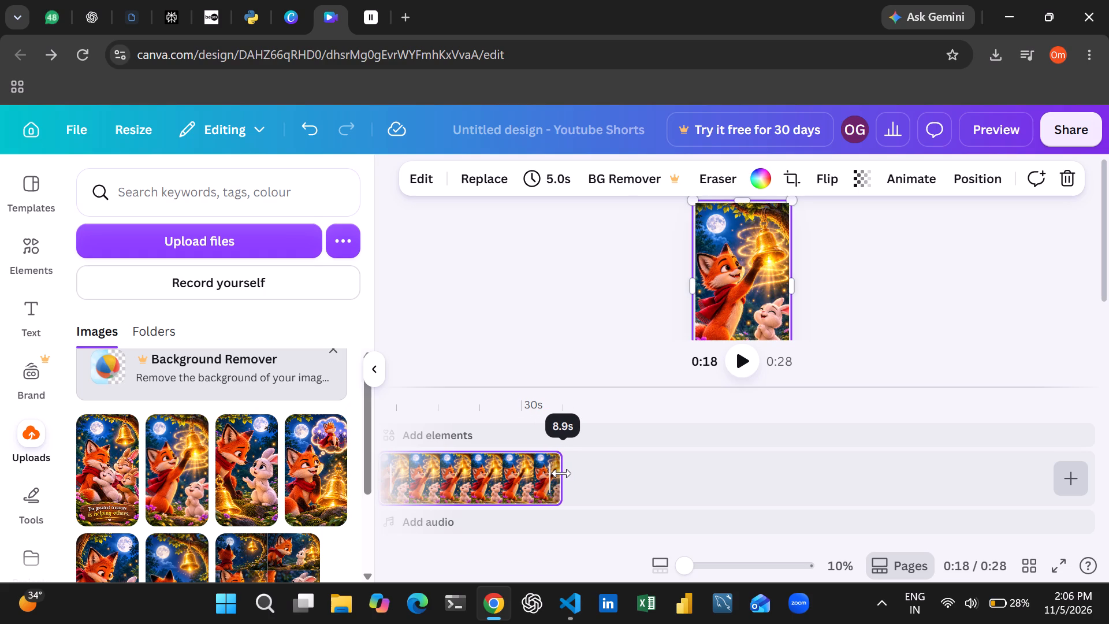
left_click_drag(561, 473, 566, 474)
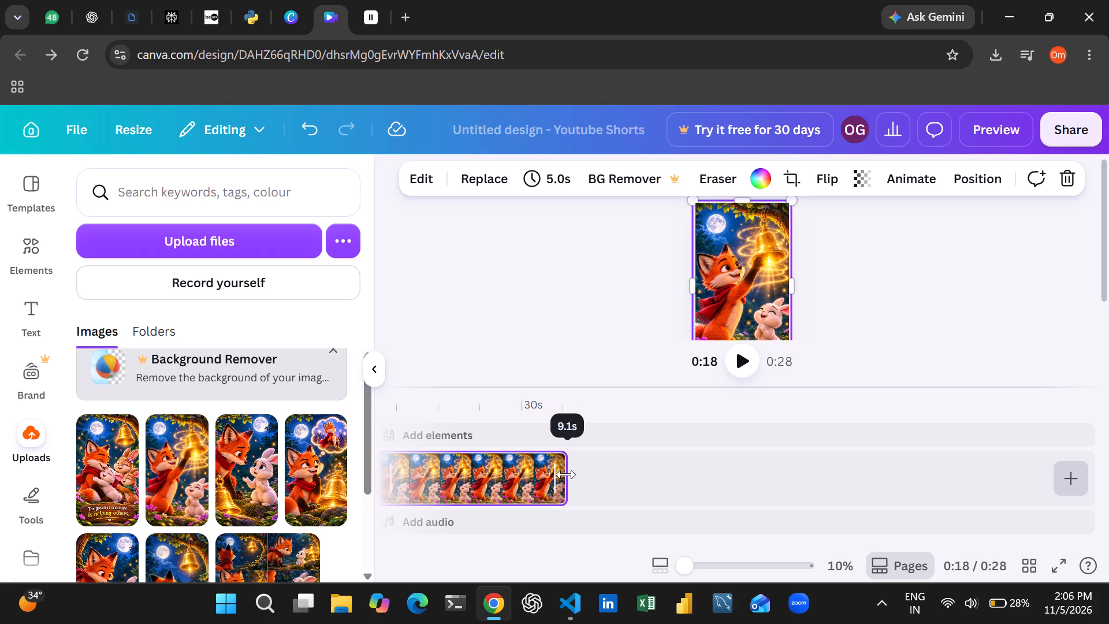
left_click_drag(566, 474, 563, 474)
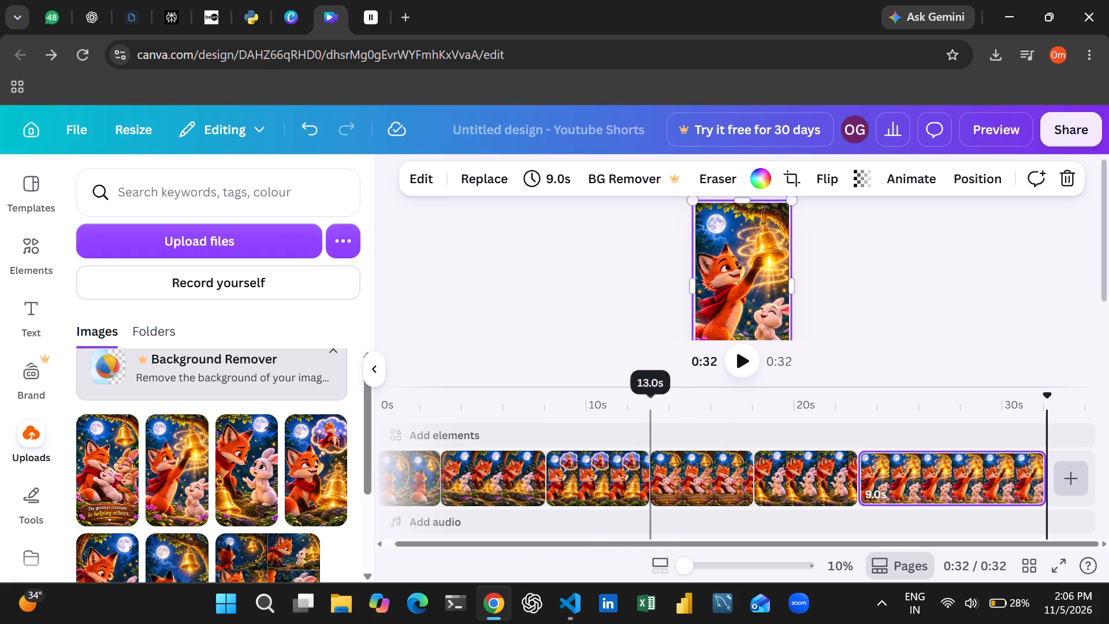
Play the opening seconds of the video, pause it and return the playhead to the start.
left_click(746, 367)
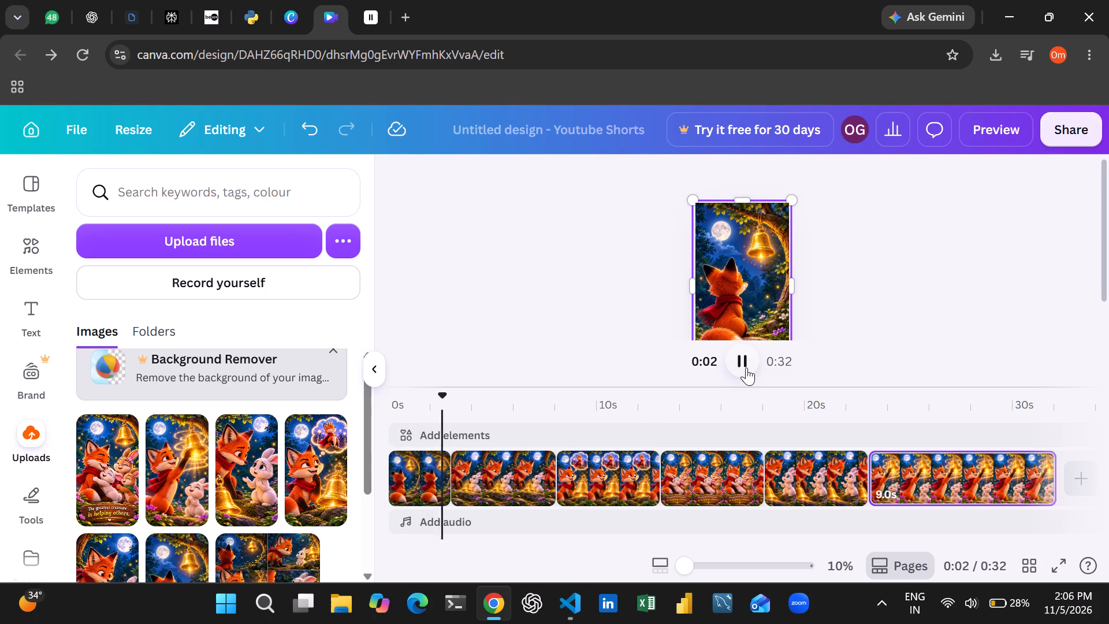
left_click(735, 355)
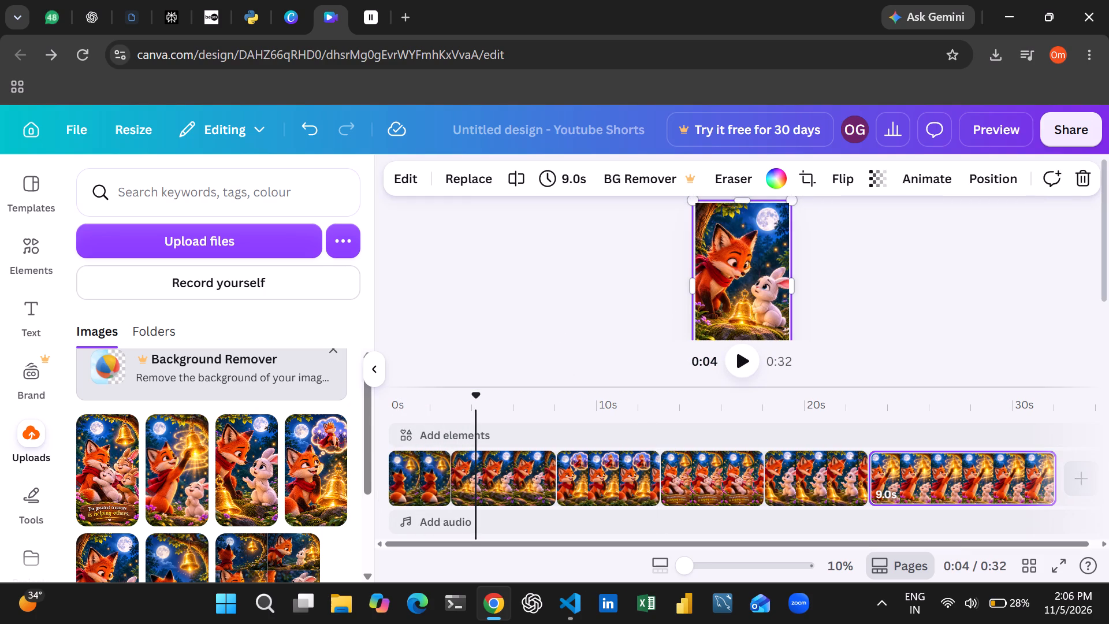
left_click_drag(478, 393, 373, 392)
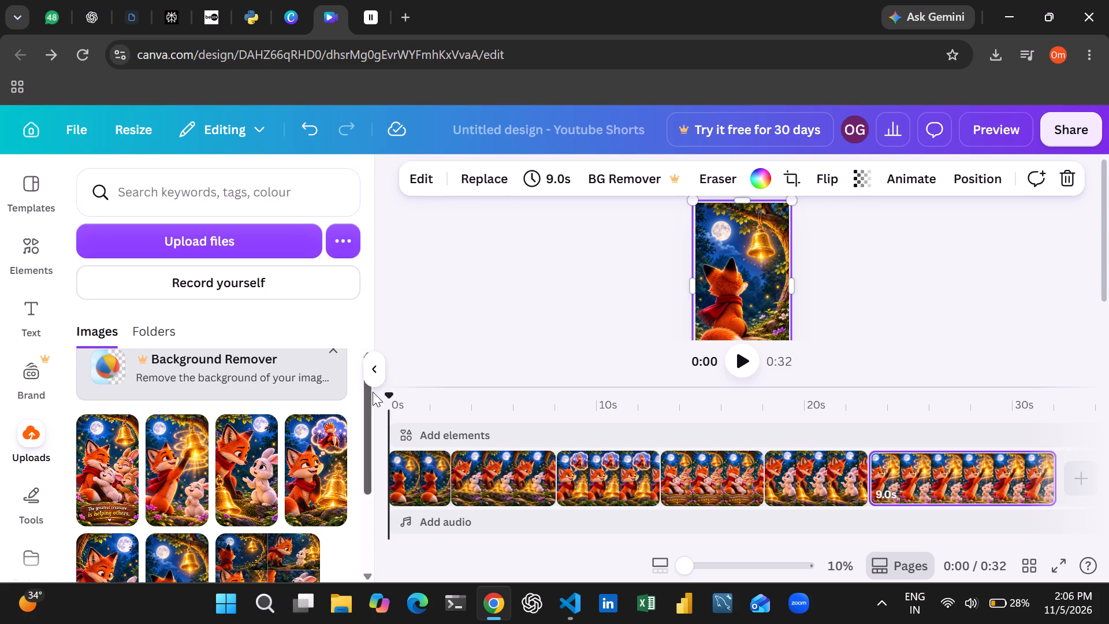
Add a Match & Move transition after the first clip and apply it between all scenes.
left_click(423, 467)
left_click(430, 459)
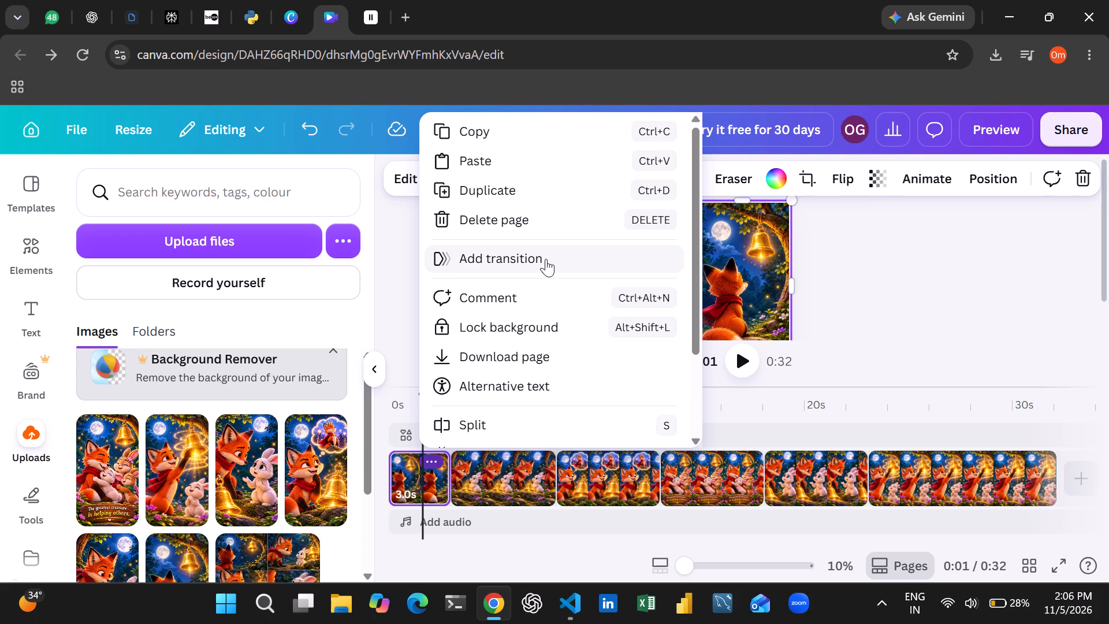
scroll(546, 259, "down", 5)
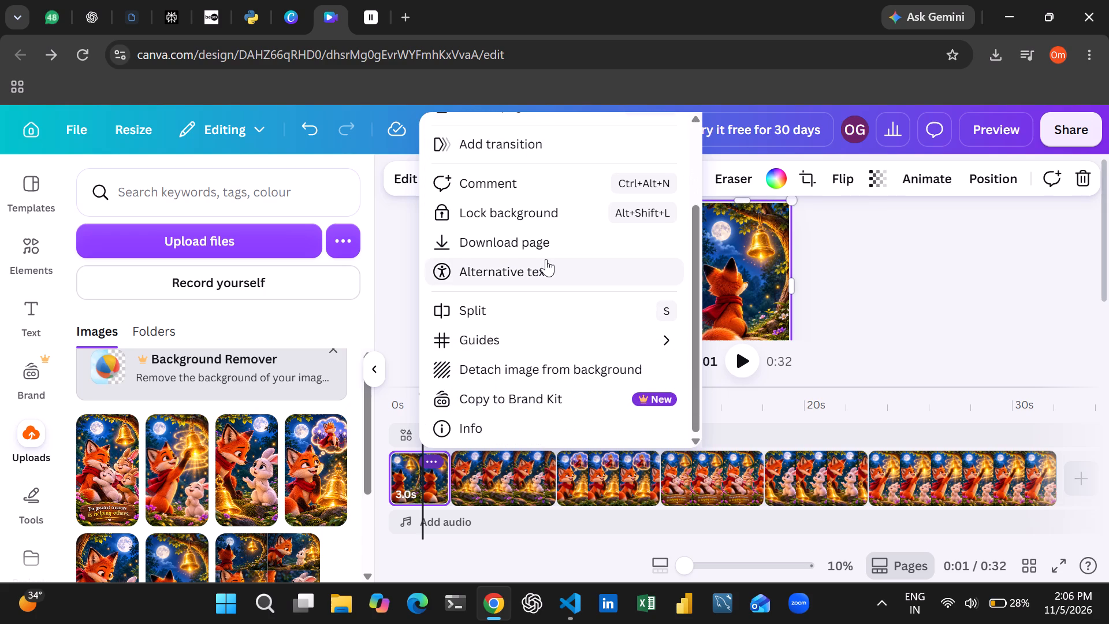
scroll(546, 259, "down", 1)
scroll(546, 259, "up", 4)
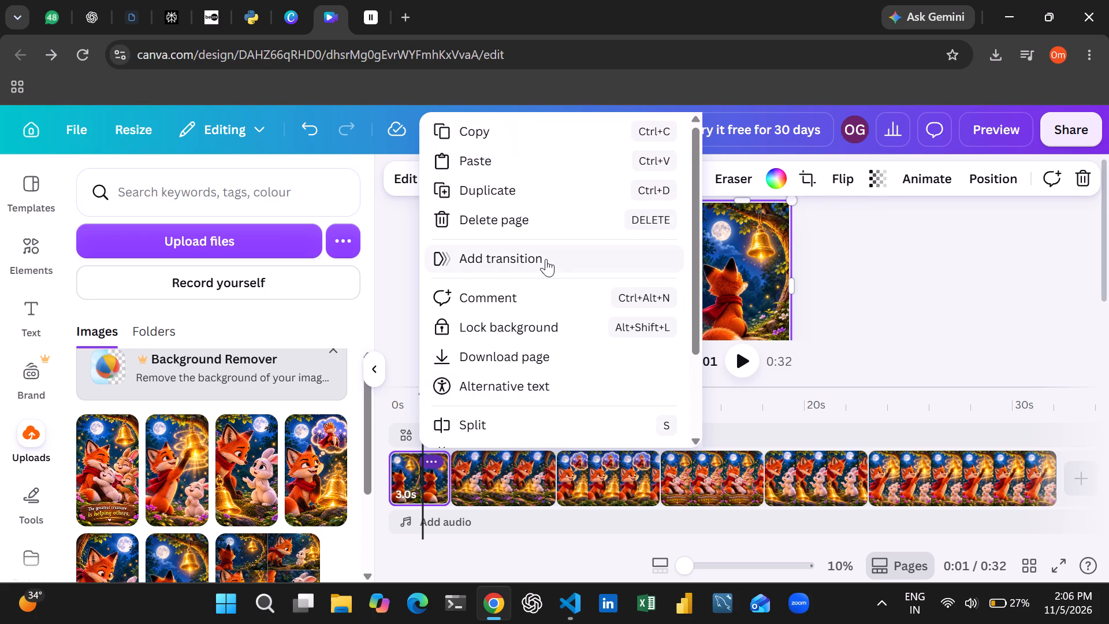
left_click(555, 258)
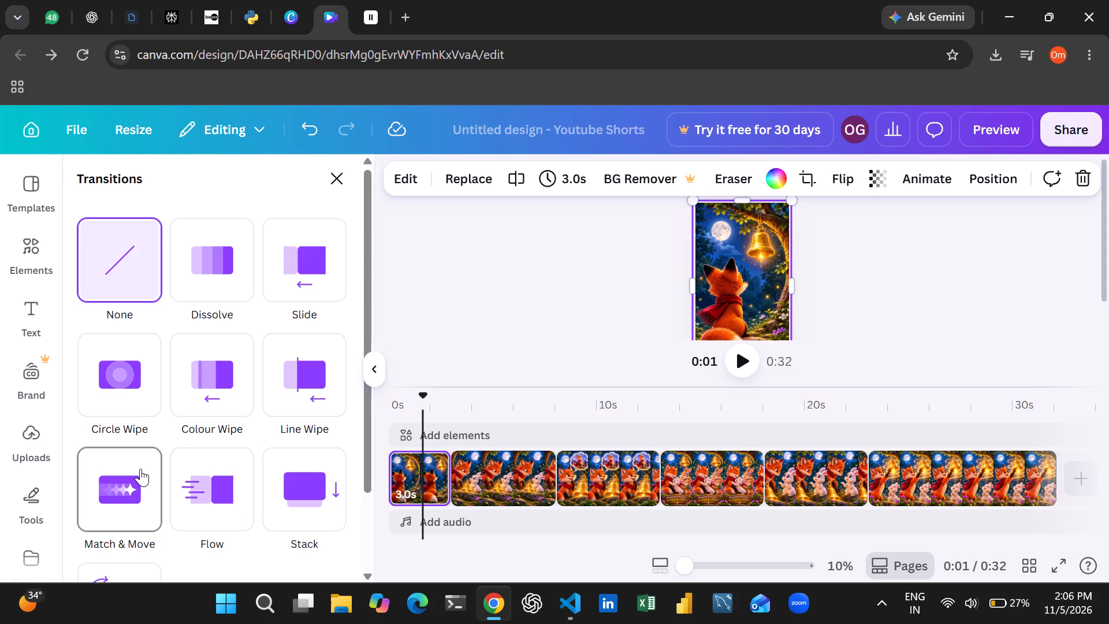
scroll(140, 469, "down", 2)
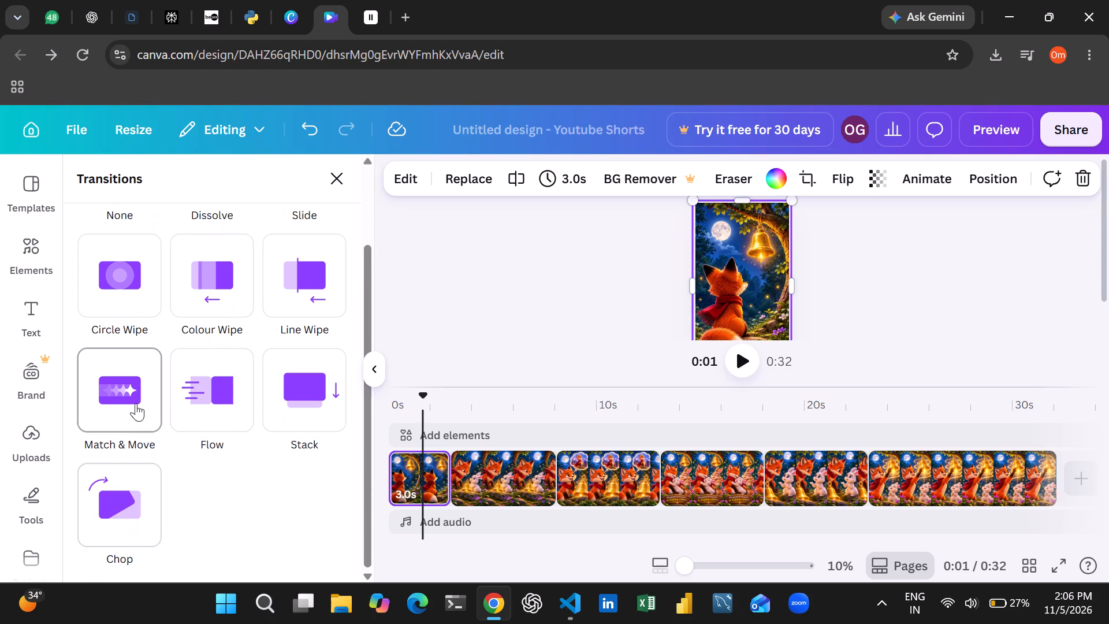
left_click(126, 390)
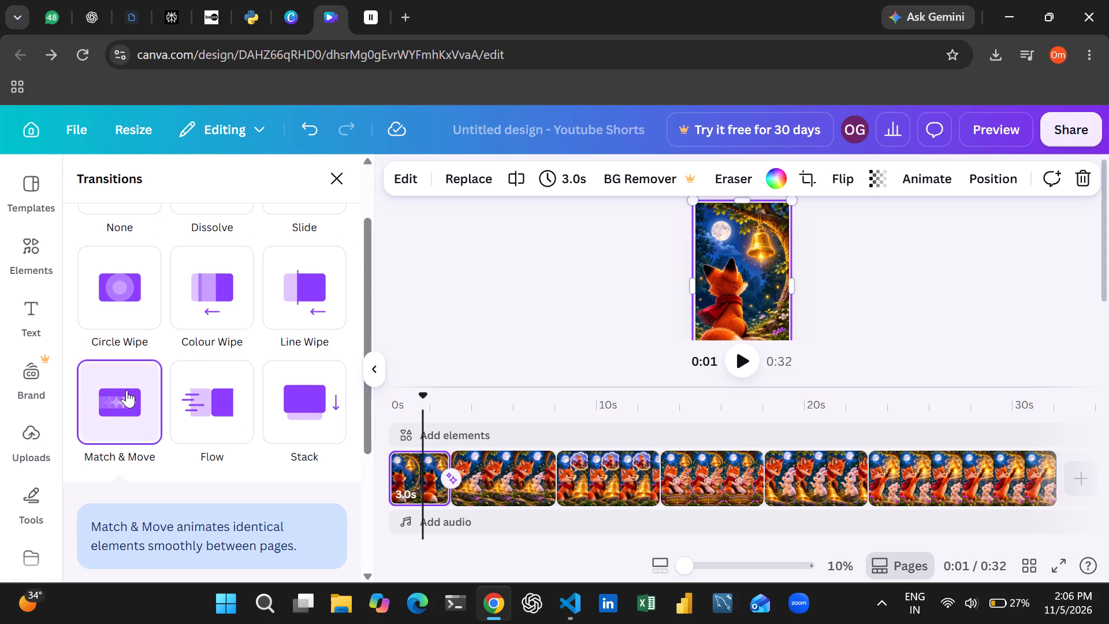
scroll(273, 472, "down", 2)
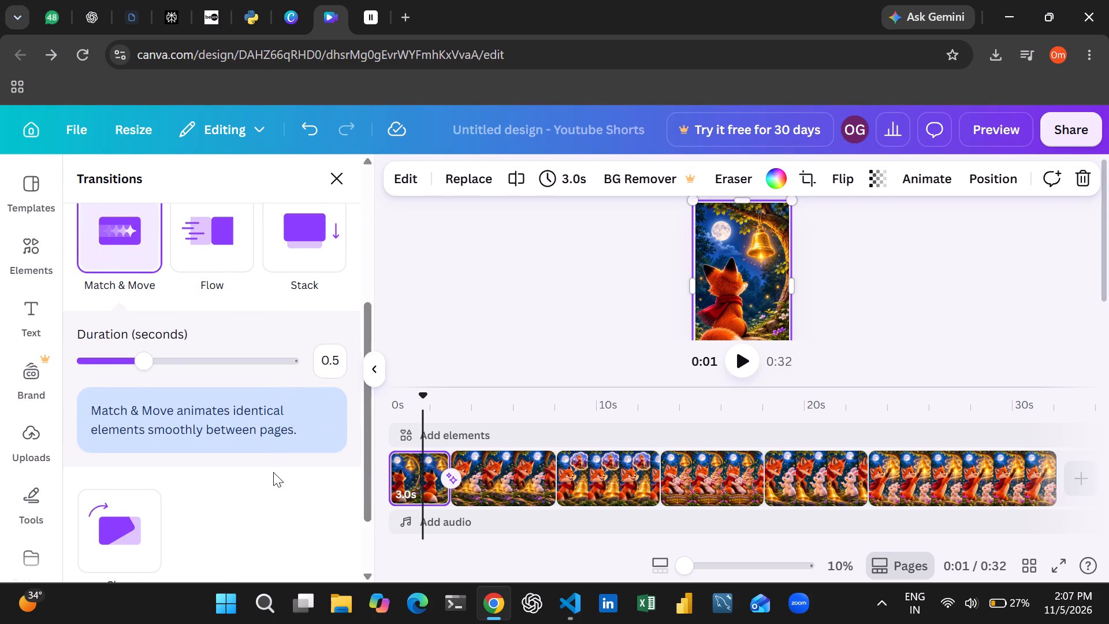
scroll(273, 472, "down", 1)
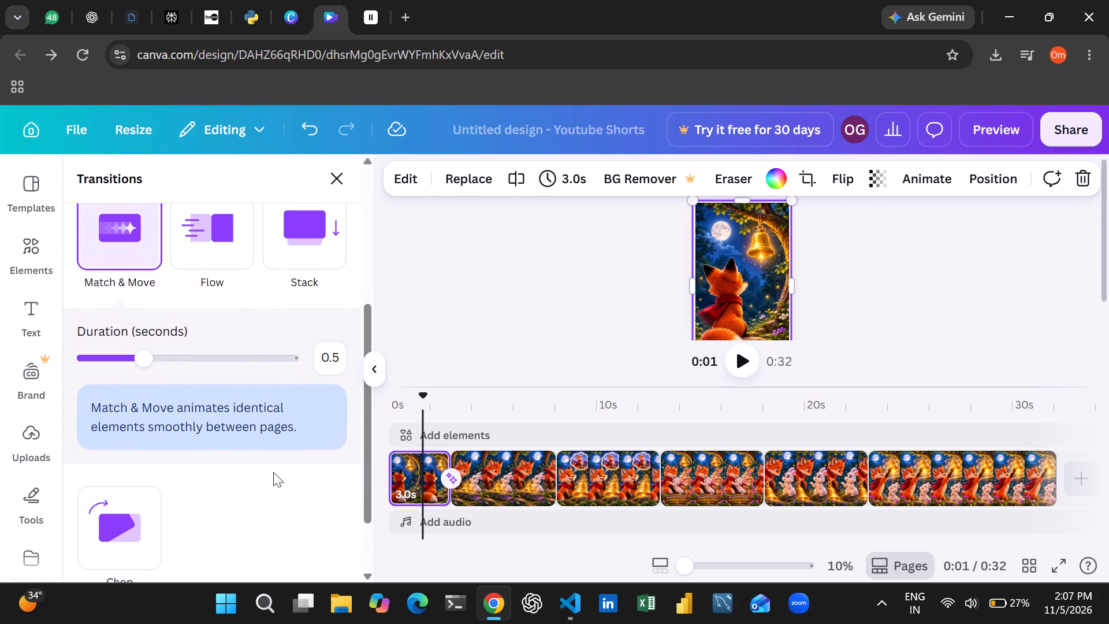
scroll(273, 472, "down", 1)
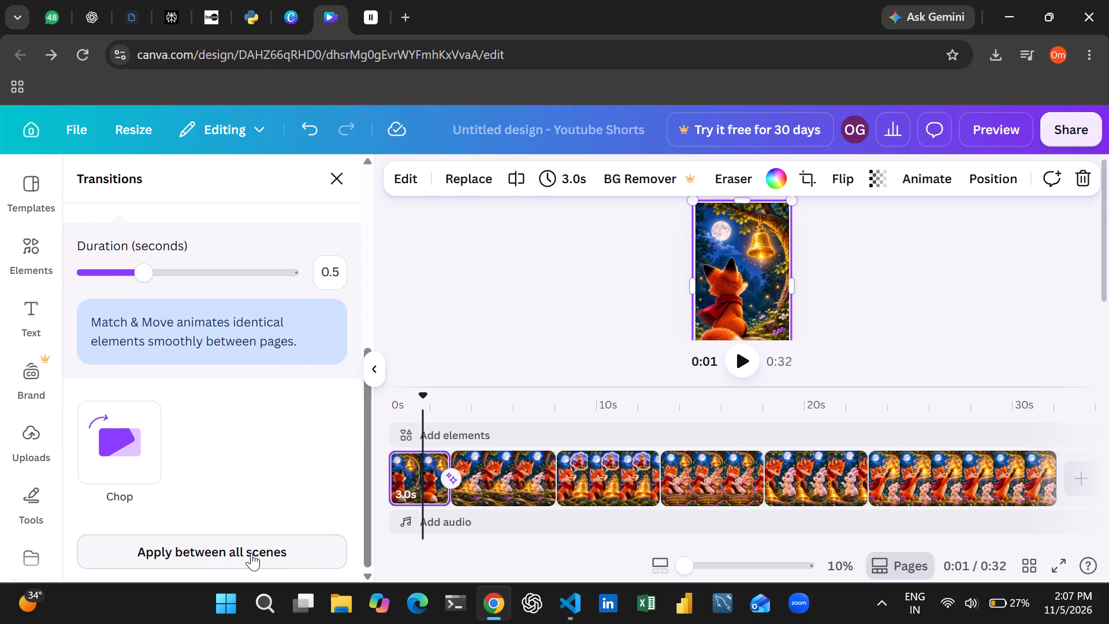
left_click(251, 553)
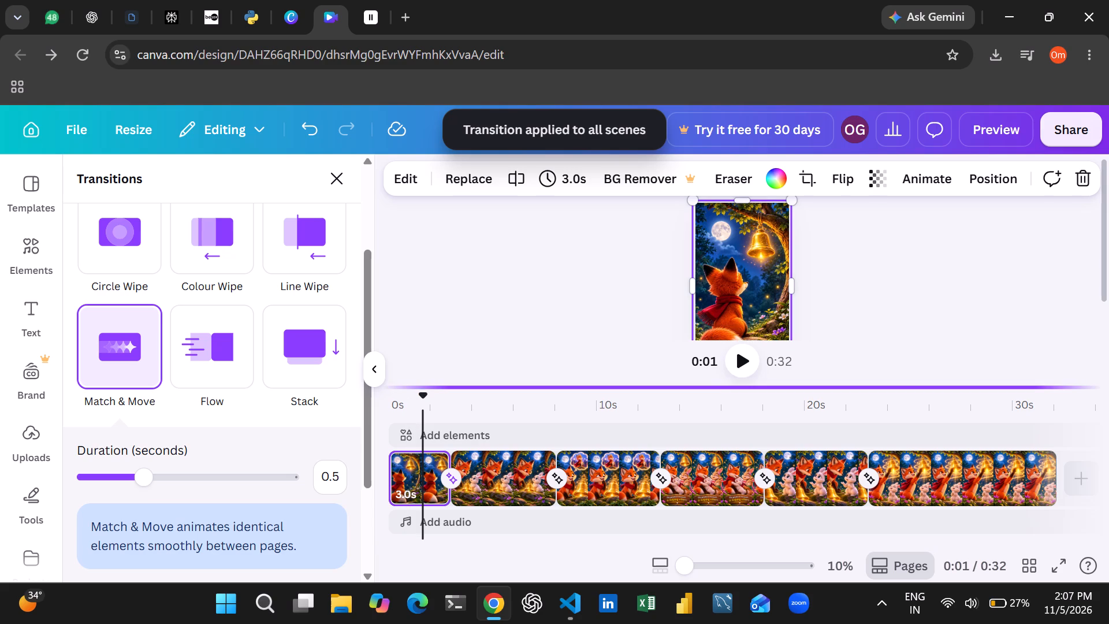
Play the whole video from the beginning to check the transitions between the scenes.
left_click_drag(424, 396, 376, 392)
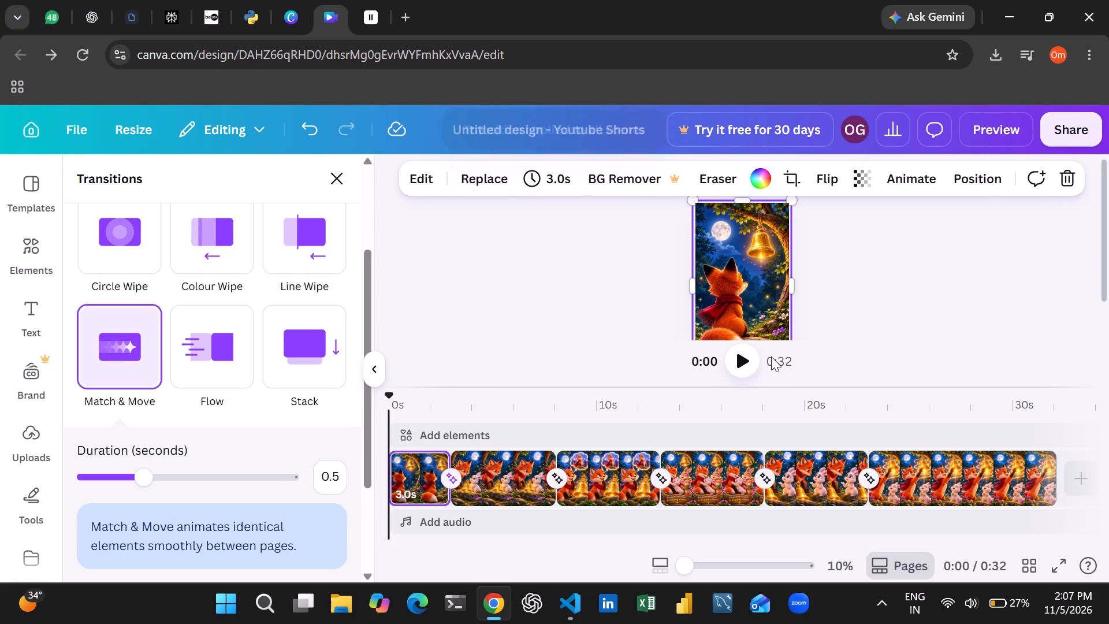
left_click(742, 348)
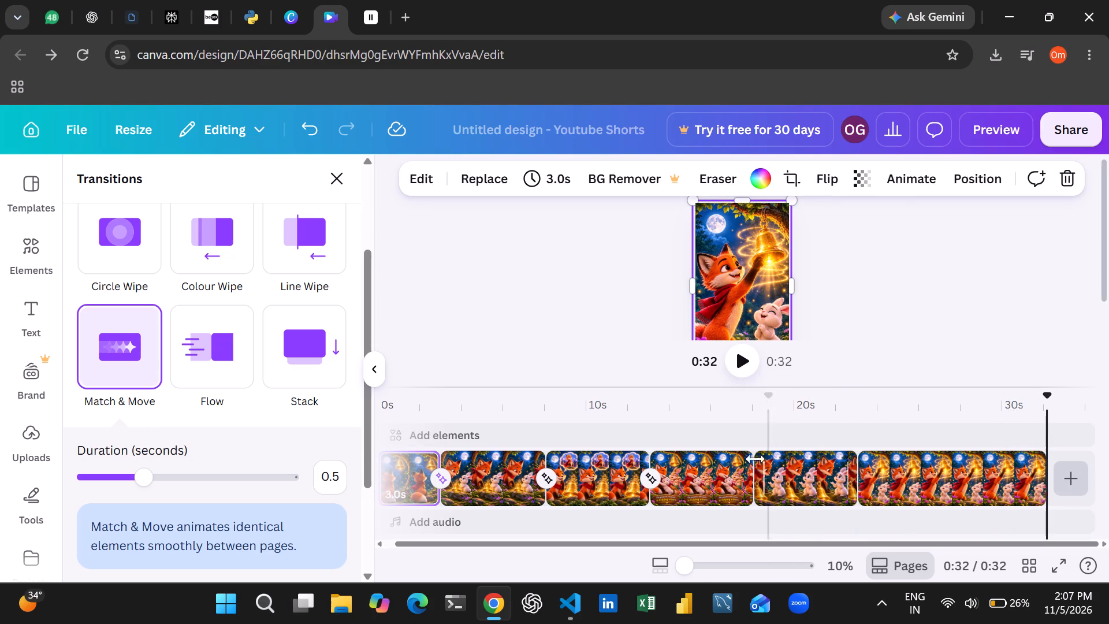
Delete the Scene 6 family reunion clip that sits between the fox's dream and the fox and rabbit talking.
left_click(724, 468)
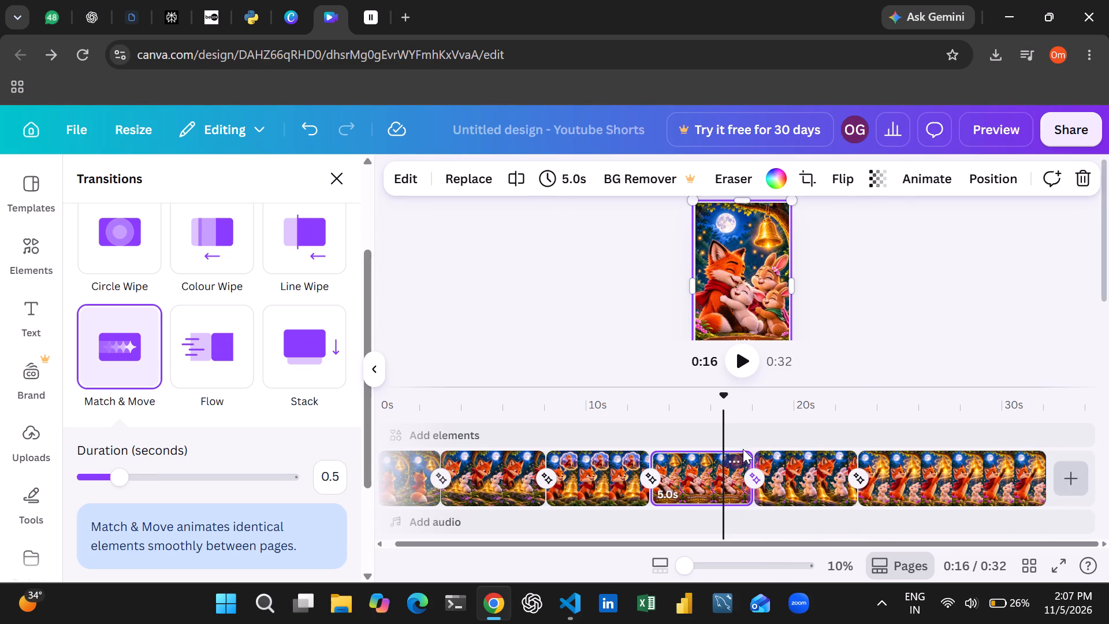
left_click(731, 454)
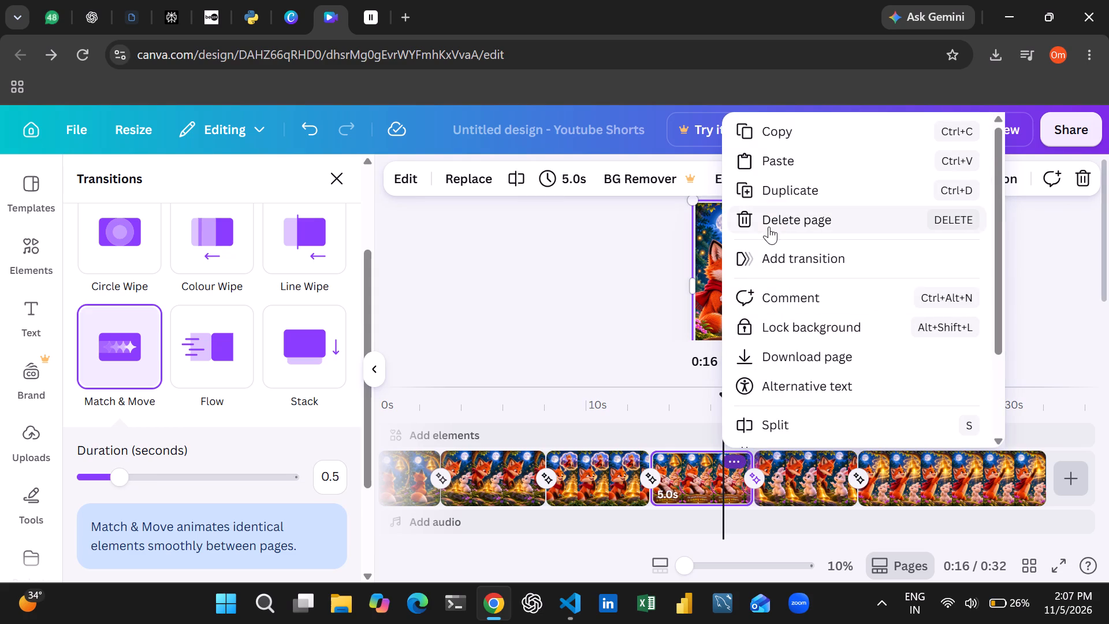
left_click(767, 220)
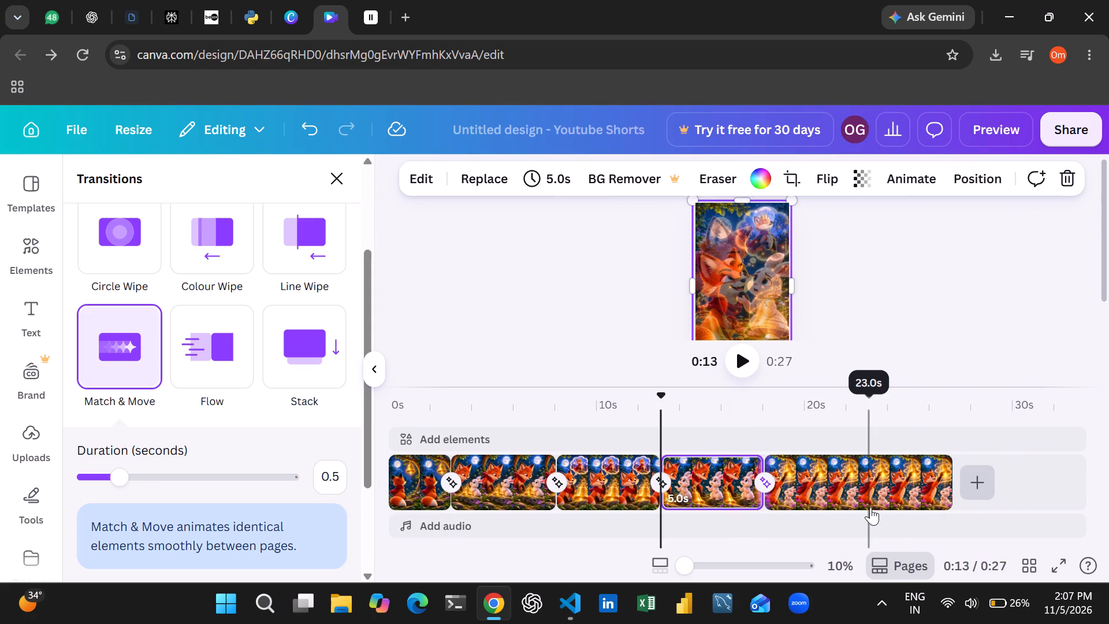
Delete the final clip of the fox ringing the glowing bell beside the rabbit.
left_click(937, 462)
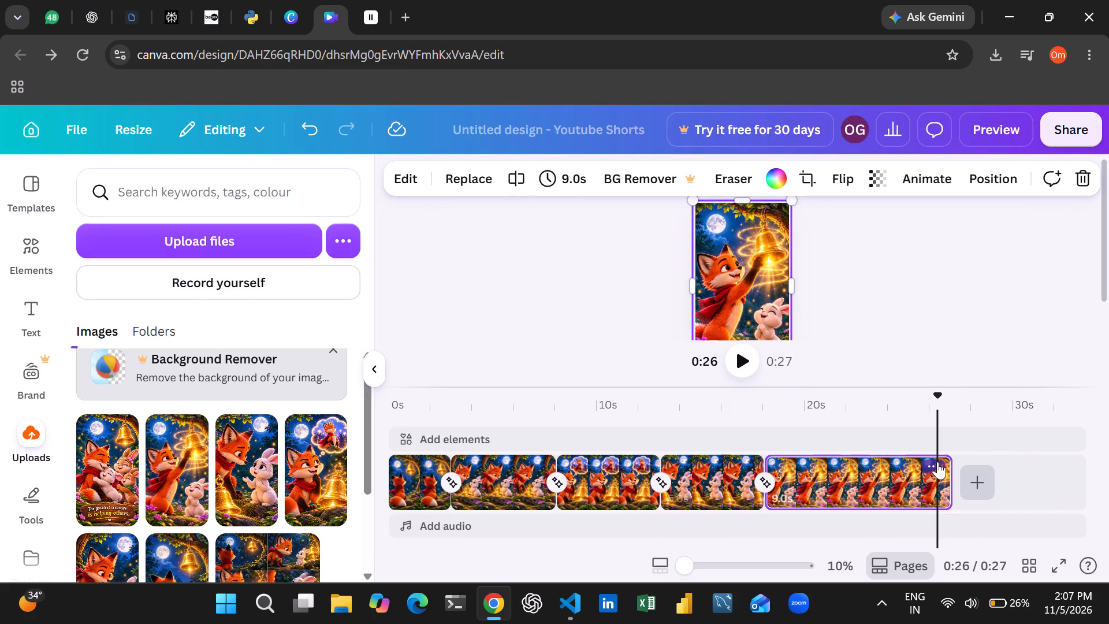
left_click(937, 459)
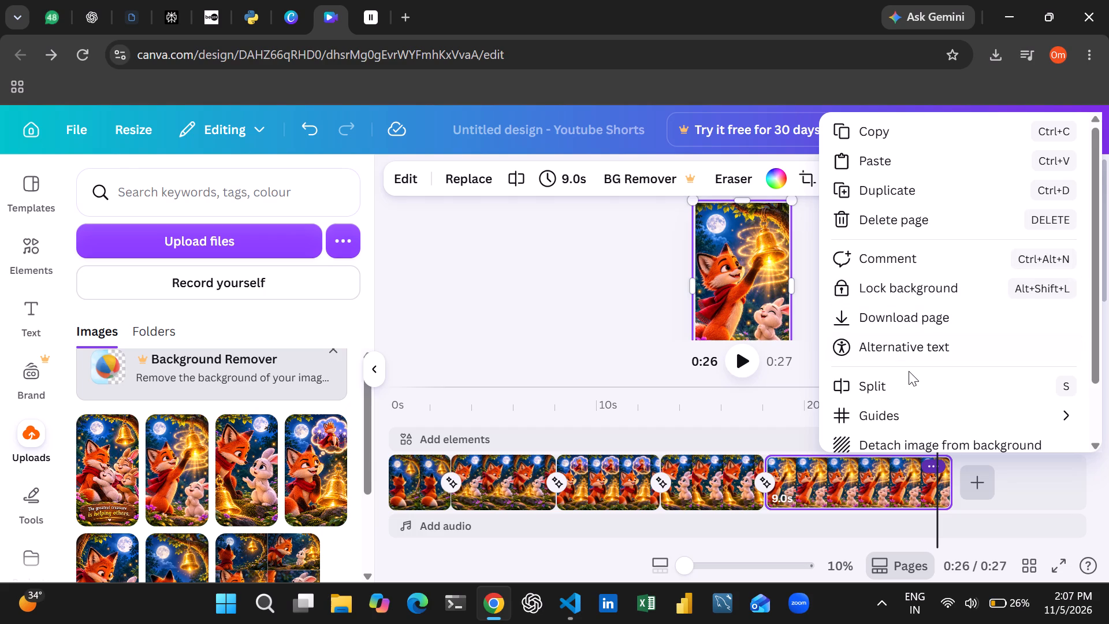
scroll(909, 371, "down", 3)
scroll(924, 252, "up", 1)
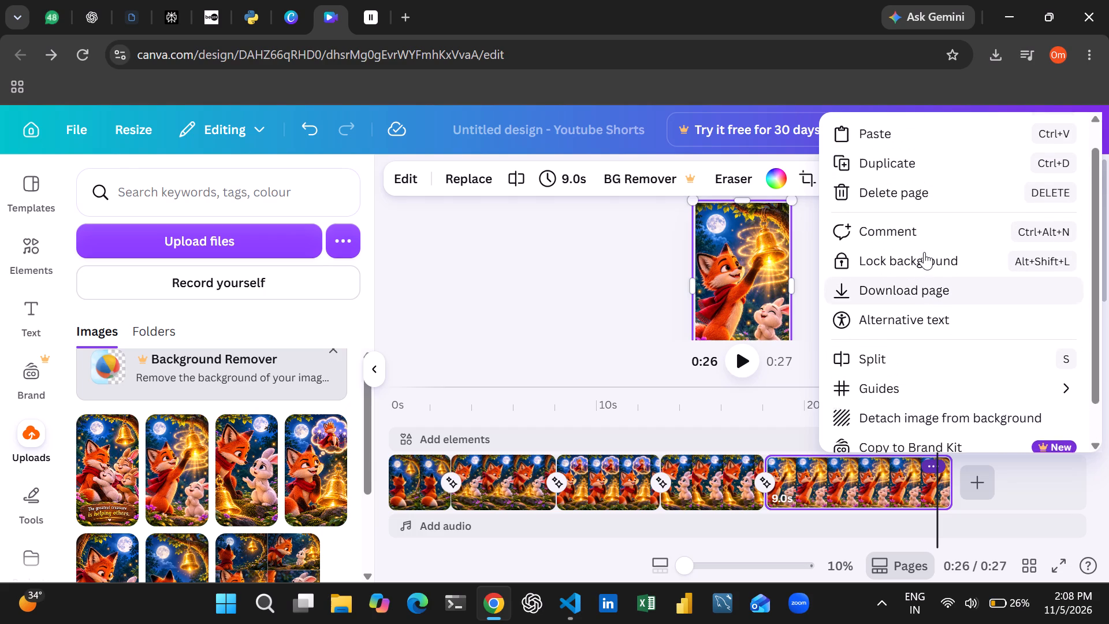
scroll(924, 252, "up", 1)
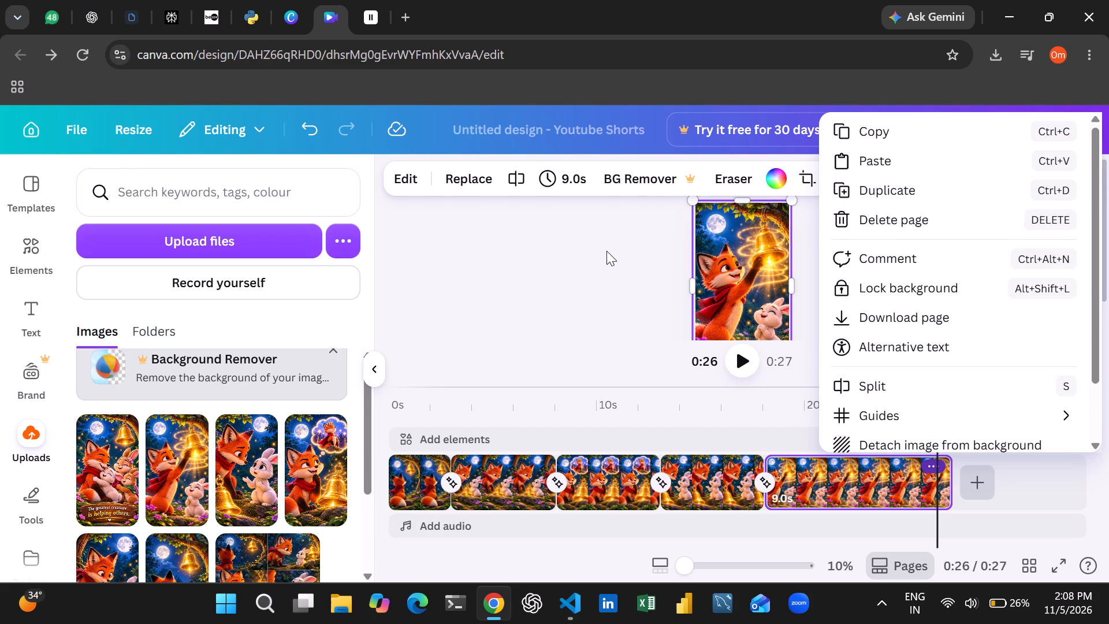
left_click(847, 231)
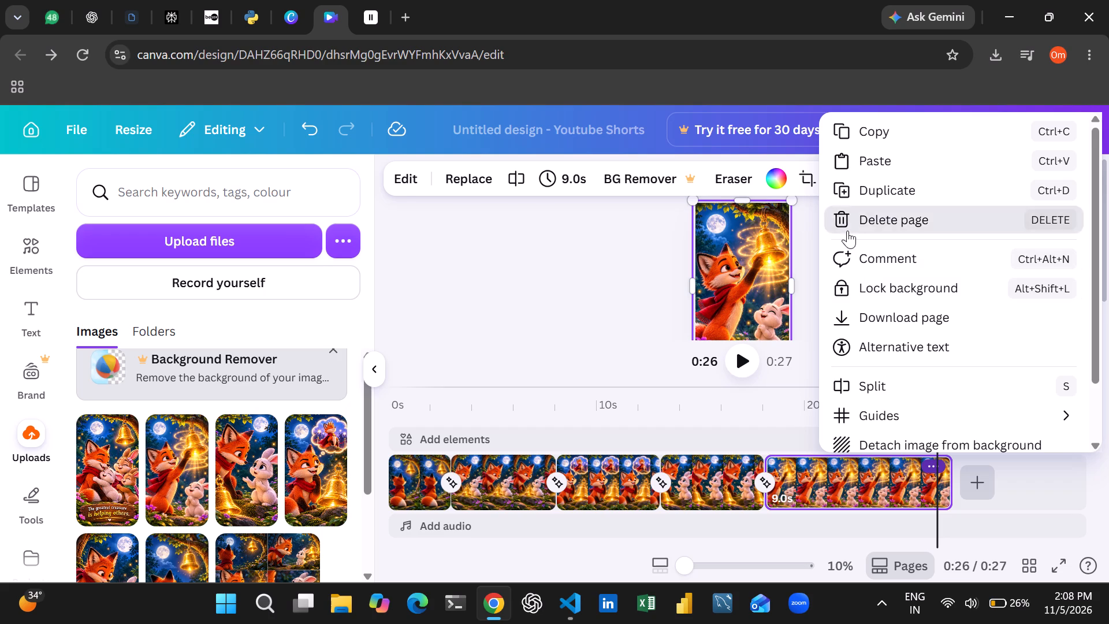
Add the uploaded Scene 6 family reunion image twice at the end of the timeline.
double_click(92, 460)
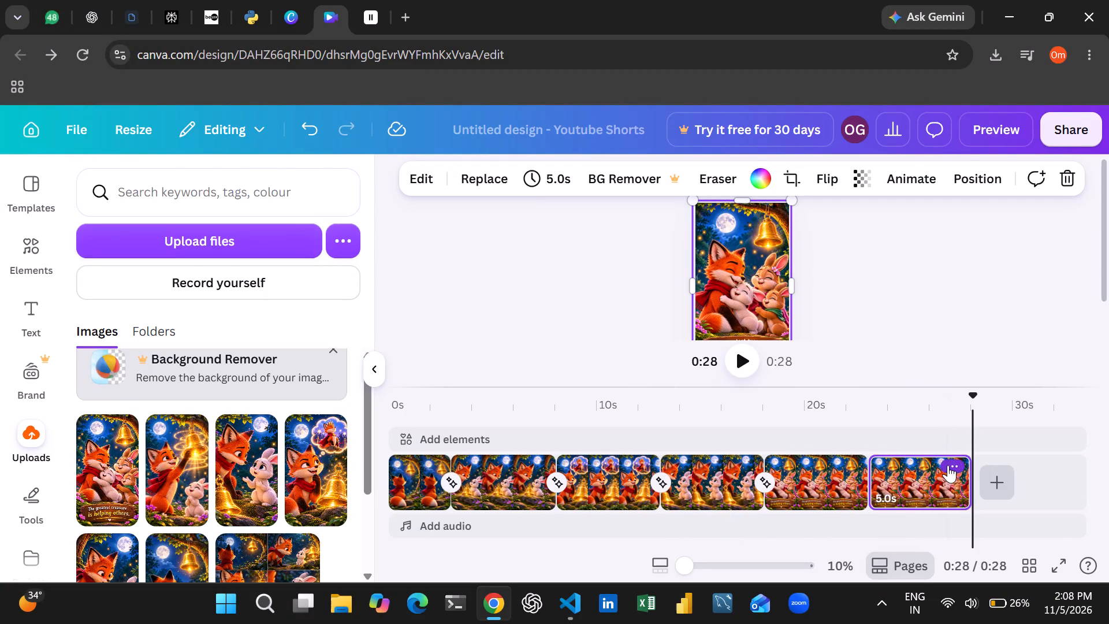
Delete the duplicate family reunion clip at the end of the timeline.
left_click(948, 465)
left_click(883, 226)
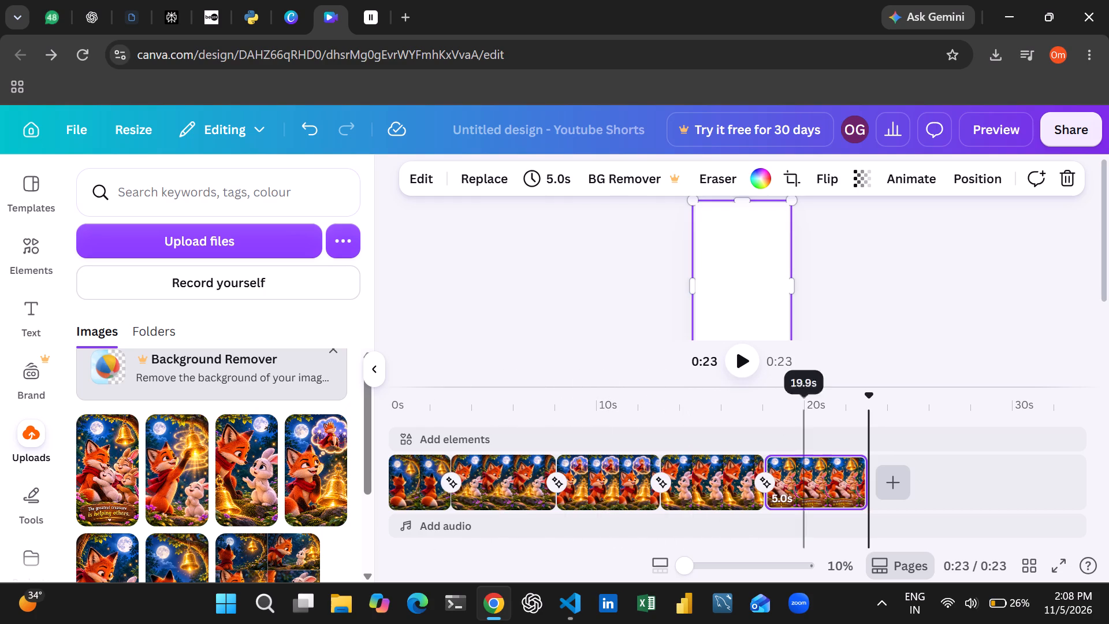
Insert the uploaded image of the fox ringing the glowing bell twice between the fox-and-rabbit talk and the family reunion clip.
left_click_drag(866, 395, 758, 401)
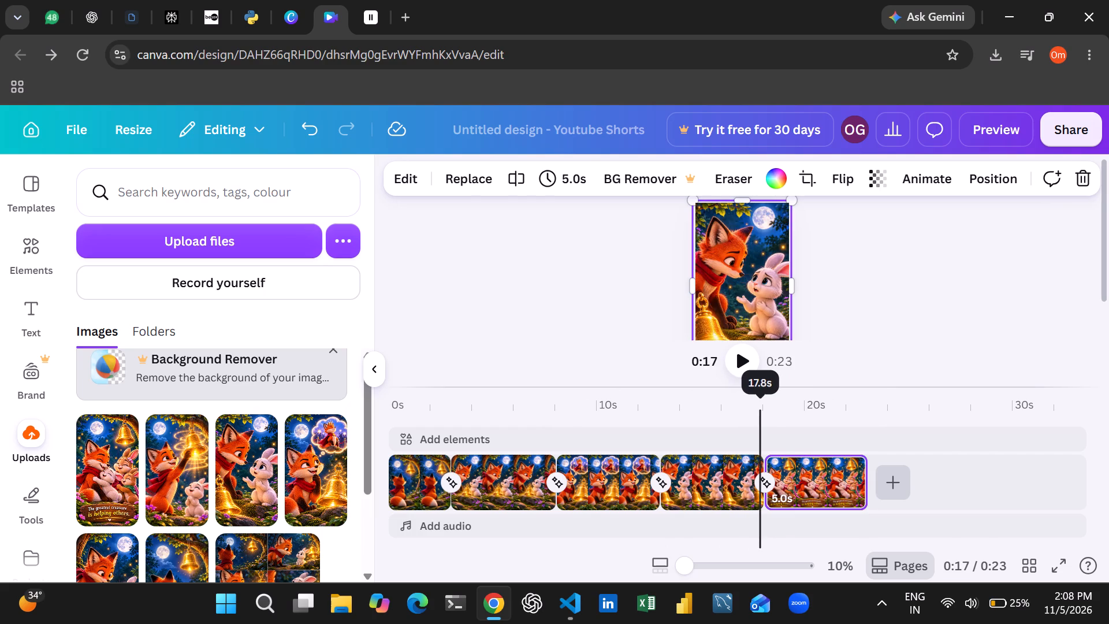
left_click_drag(758, 401, 762, 401)
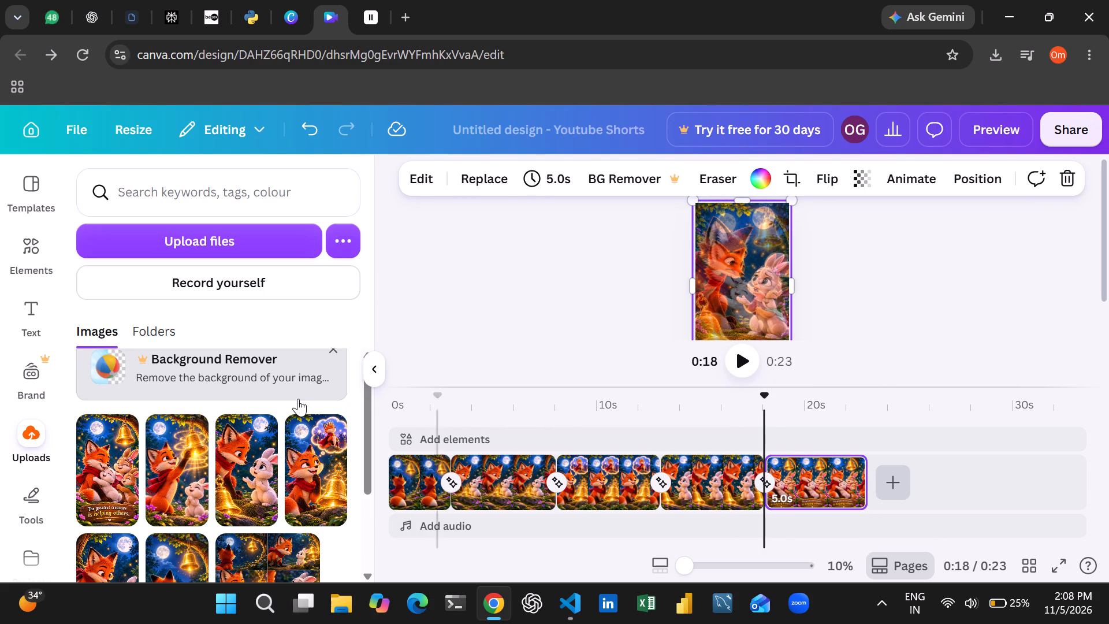
double_click(163, 475)
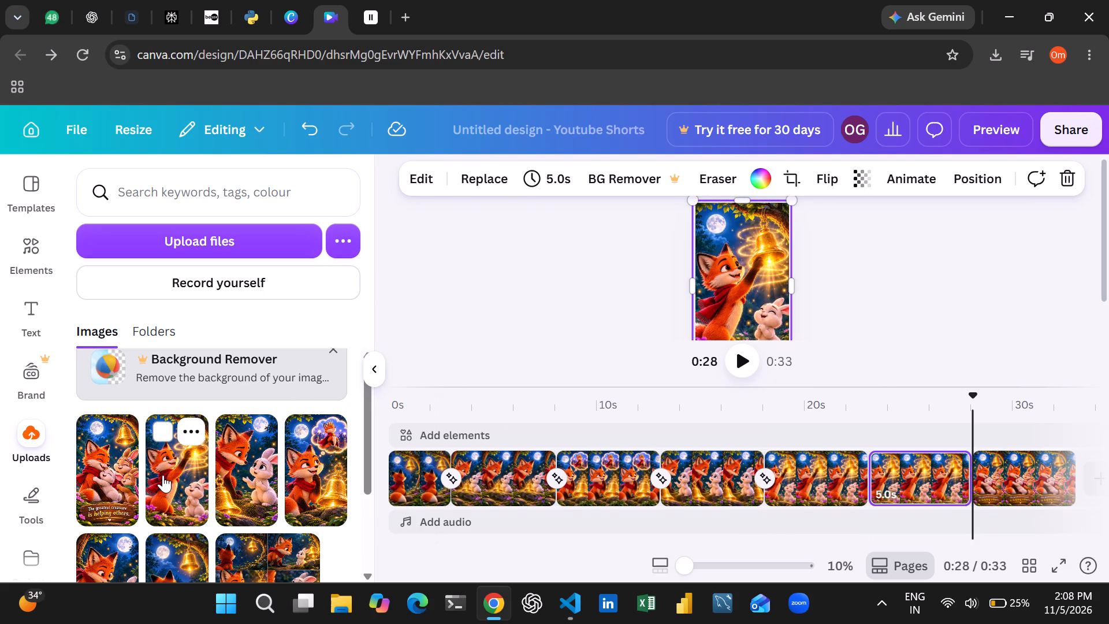
Delete the second copy of the bell-ringing clip, just before the family reunion clip.
left_click(956, 463)
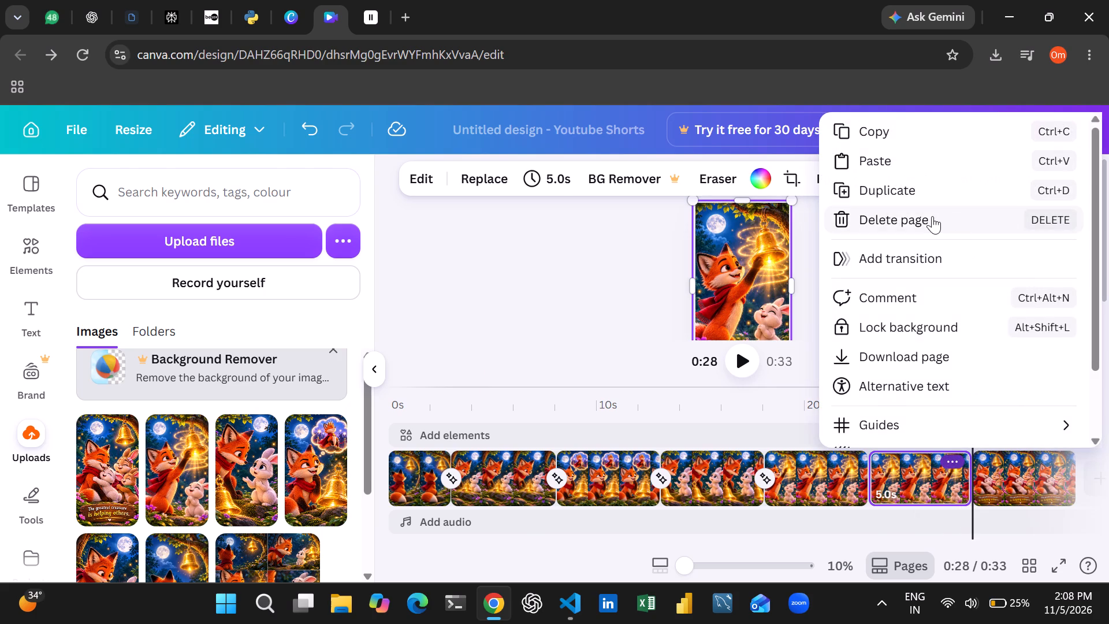
left_click(932, 216)
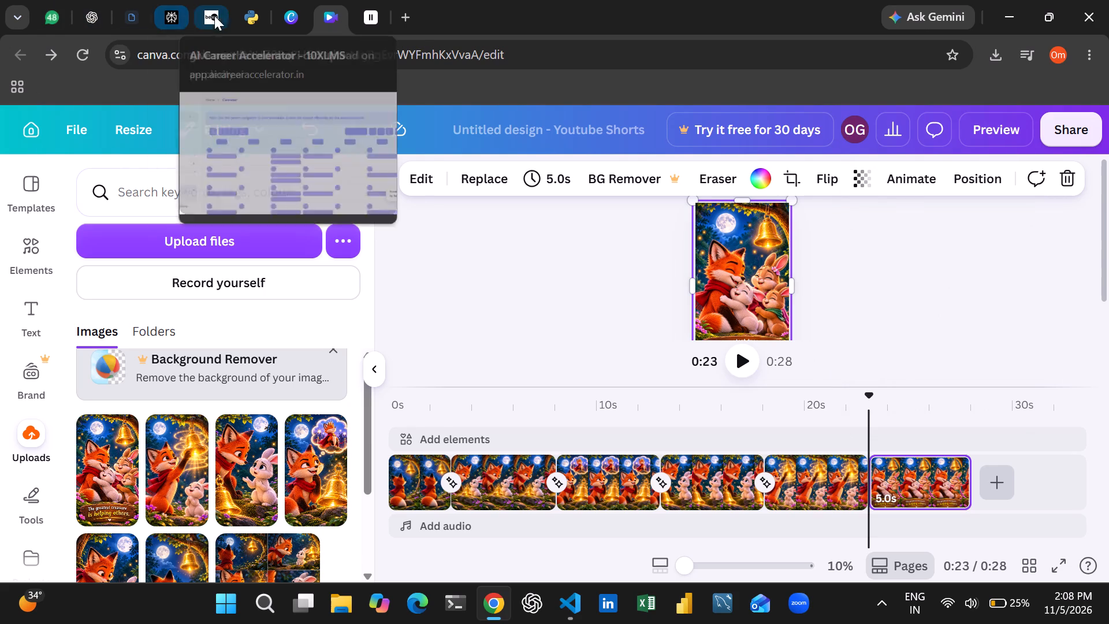
Switch to the open Python tutorial page on docs.python.org.
left_click(256, 8)
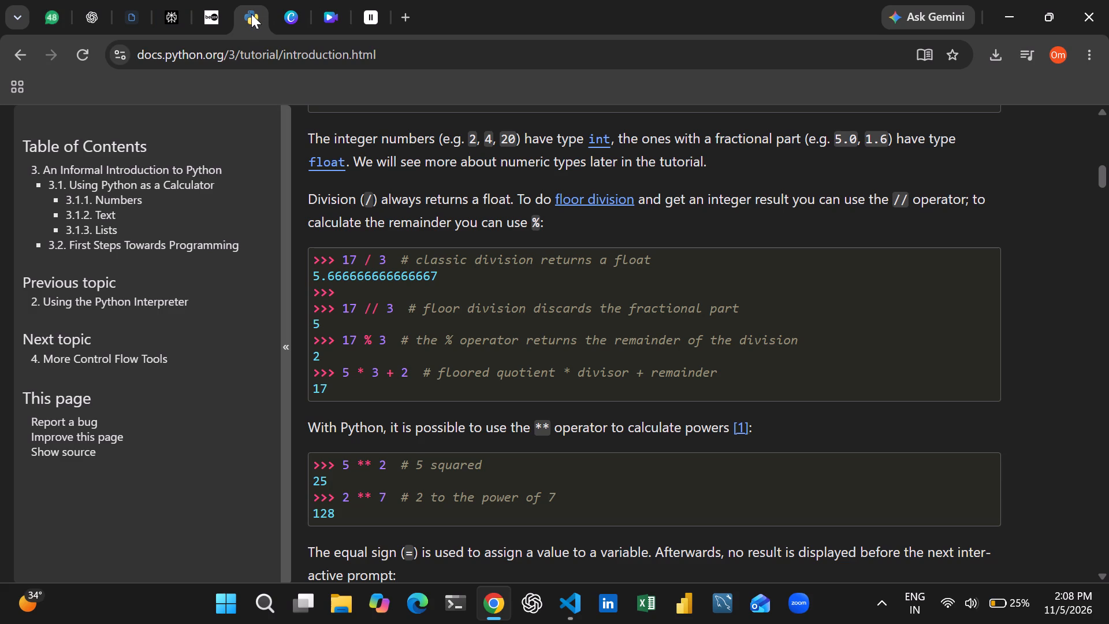
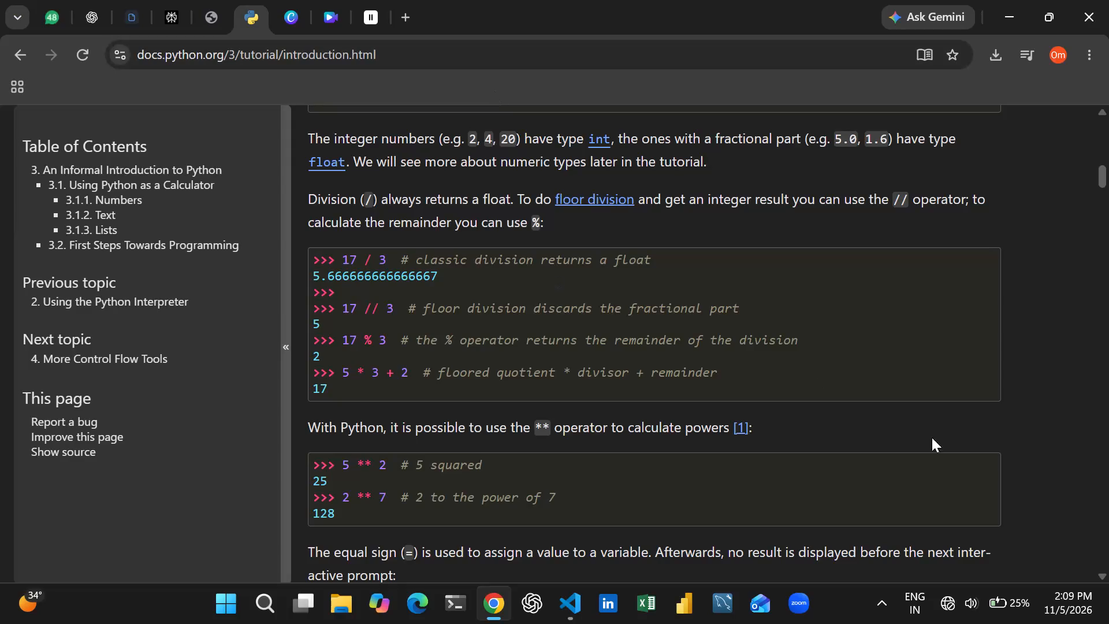
Open the Windows quick settings for network, sound and battery.
left_click(969, 612)
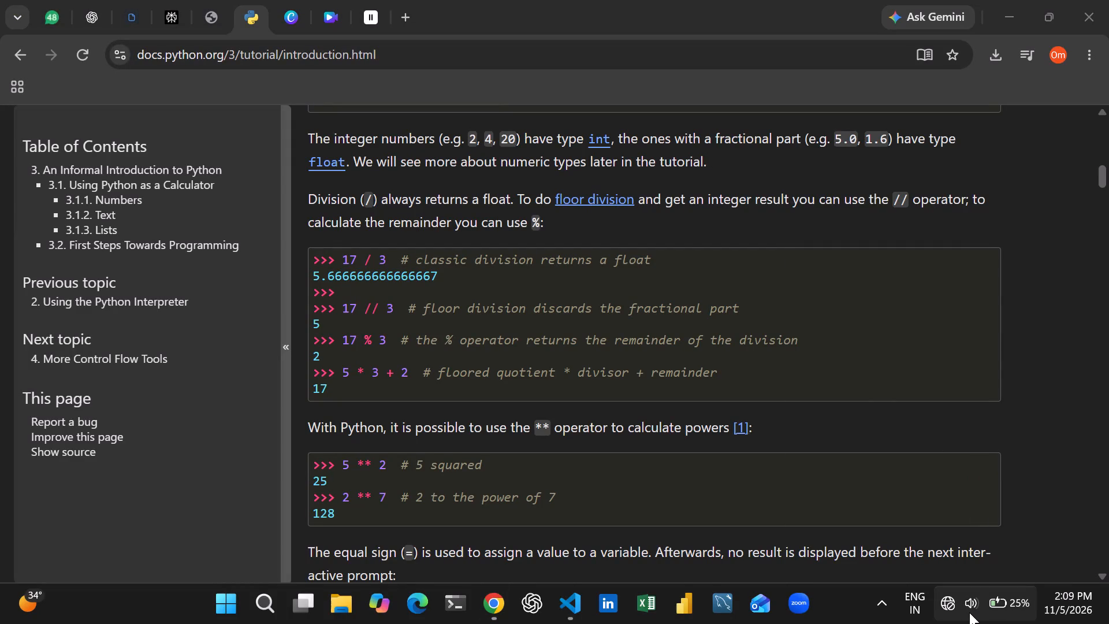
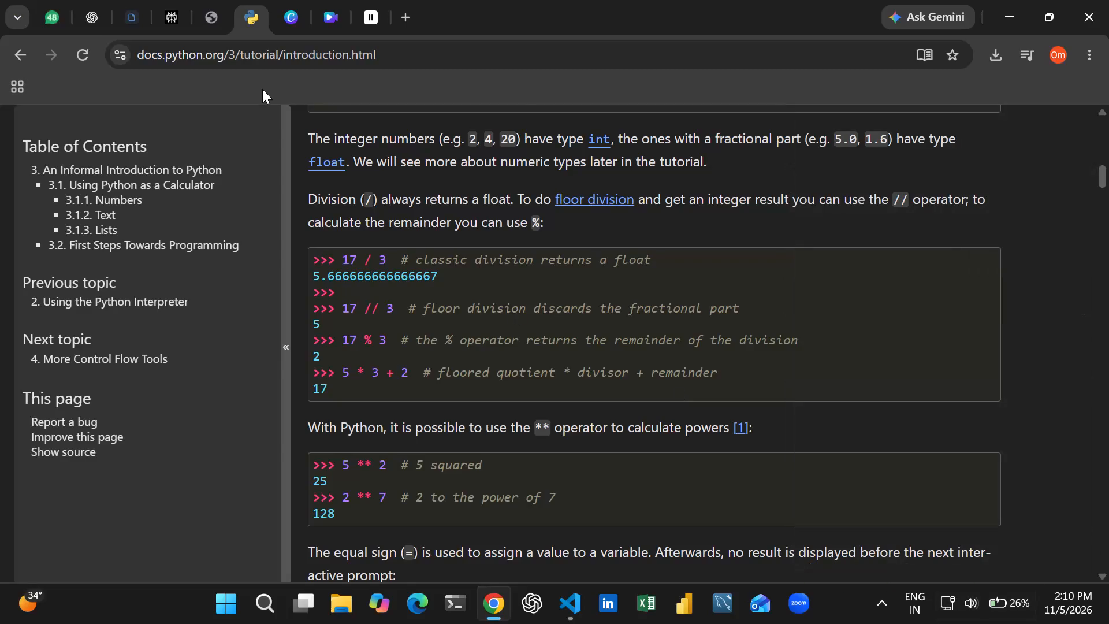
Return to the Canva YouTube Shorts design with the fox and bell scenes.
left_click(337, 13)
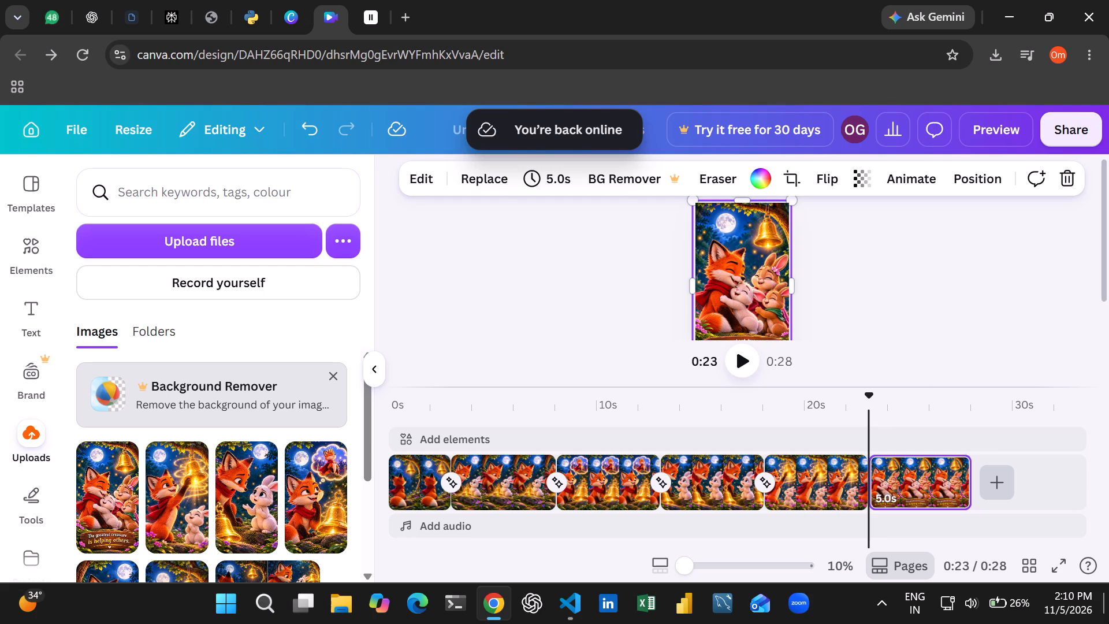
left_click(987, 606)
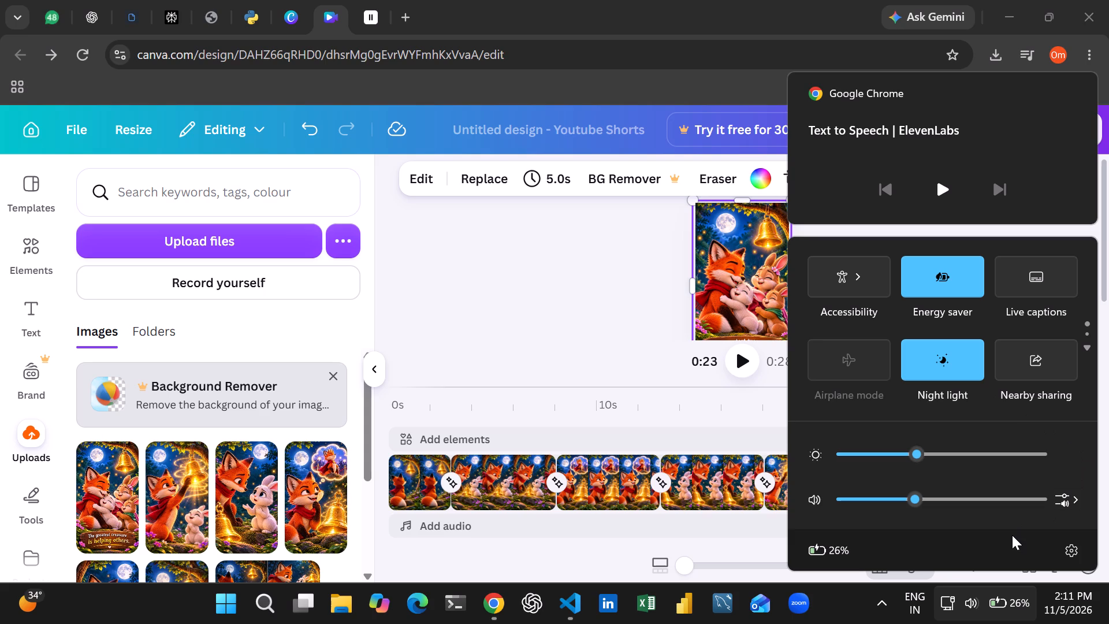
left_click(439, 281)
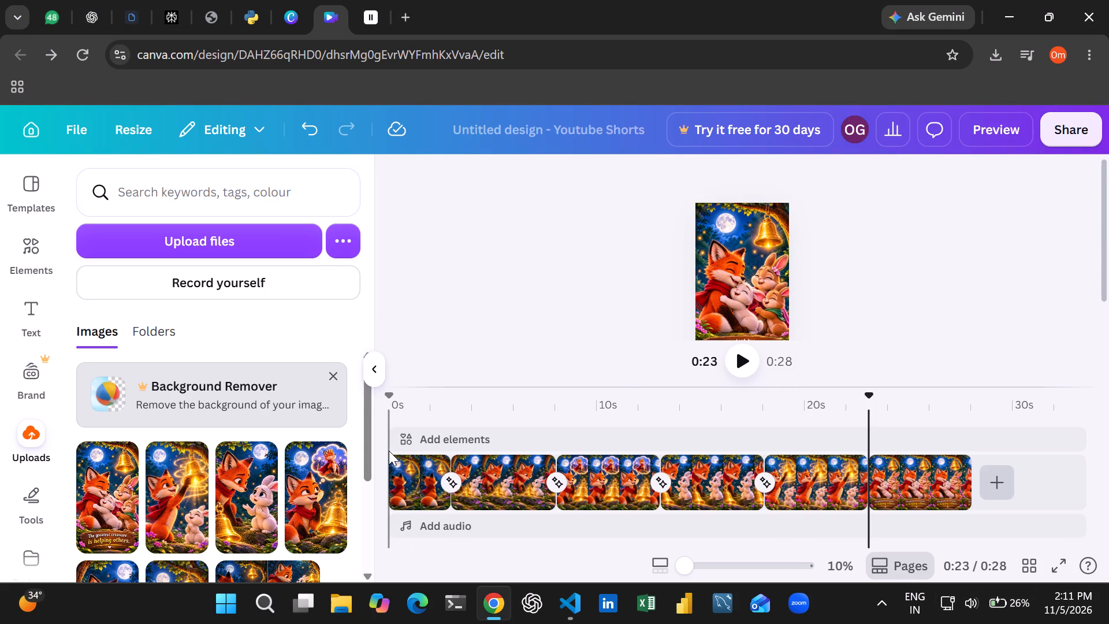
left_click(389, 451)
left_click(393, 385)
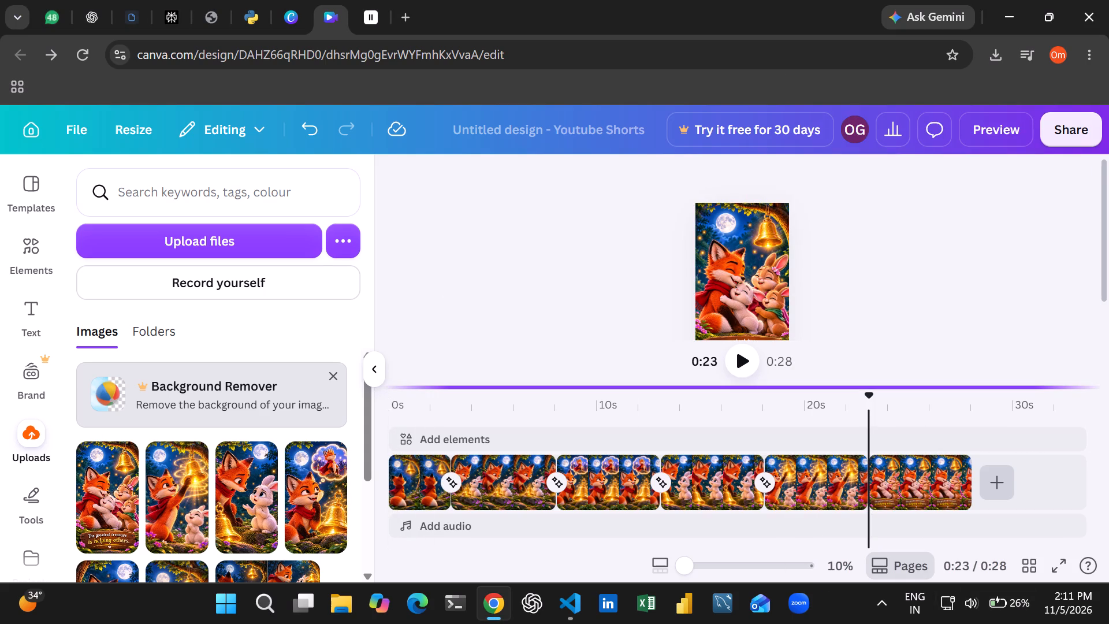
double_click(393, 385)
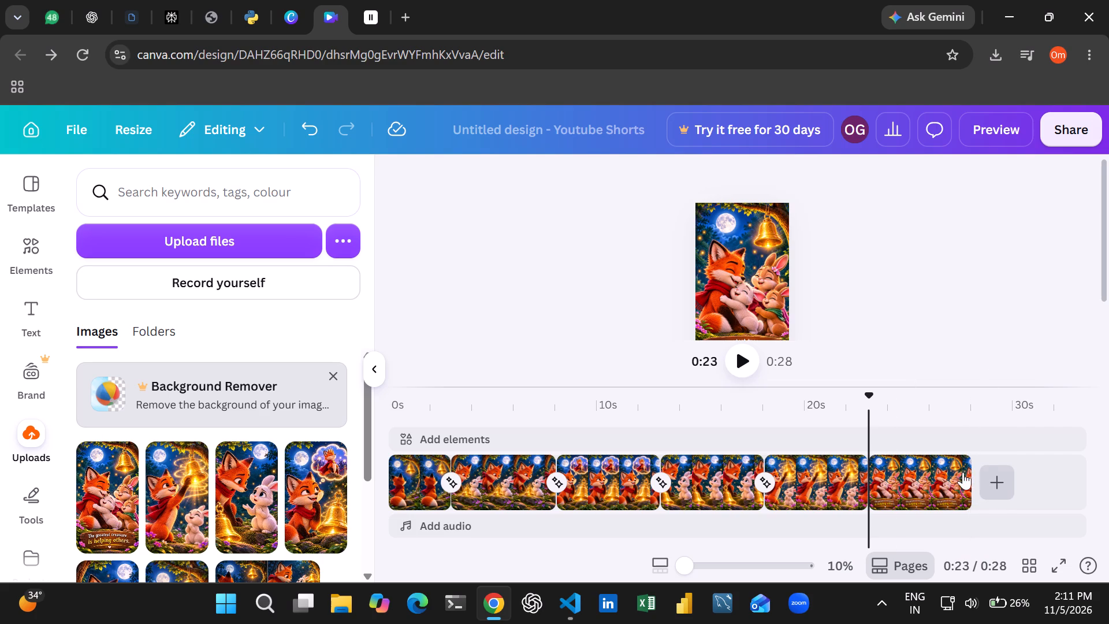
Extend the final group-hug clip on the timeline to 9.0 seconds.
left_click_drag(970, 473, 996, 470)
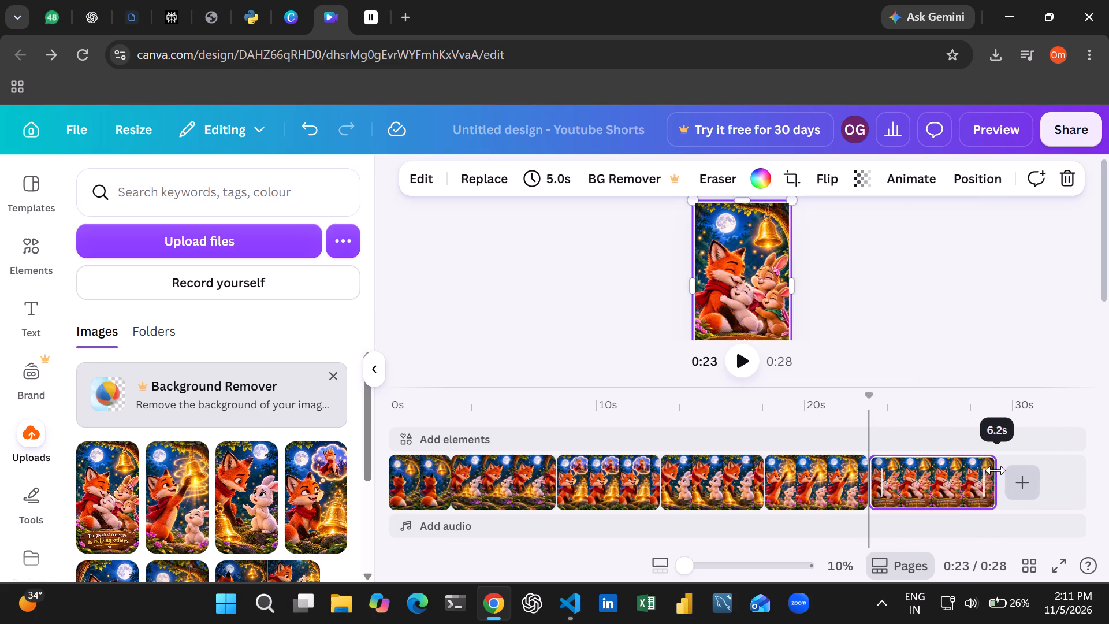
left_click_drag(996, 470, 1021, 469)
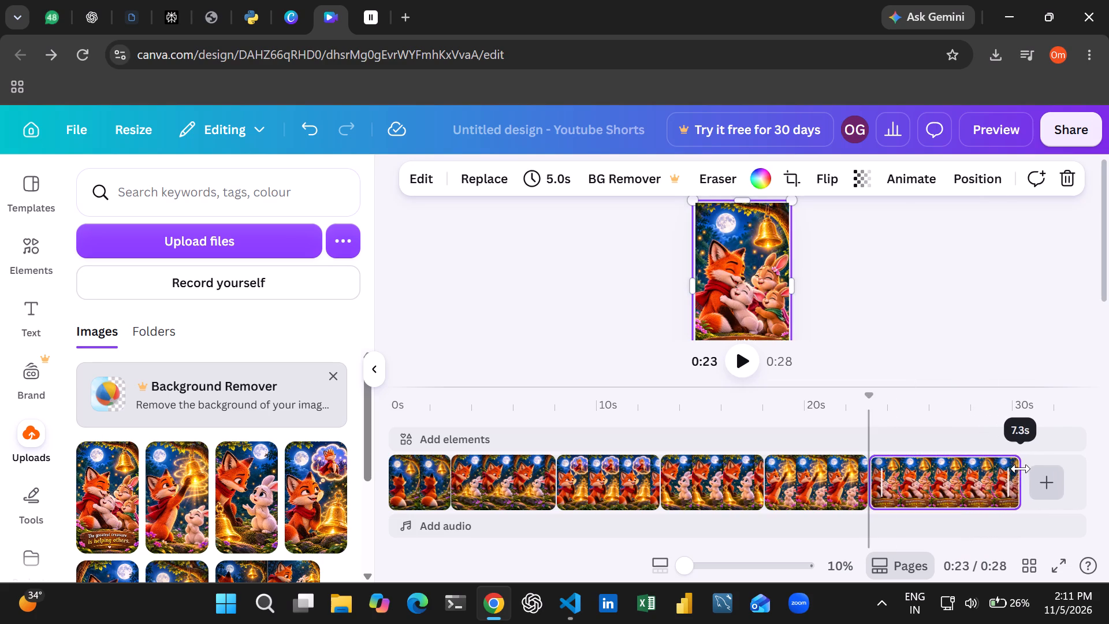
left_click_drag(1021, 469, 1007, 473)
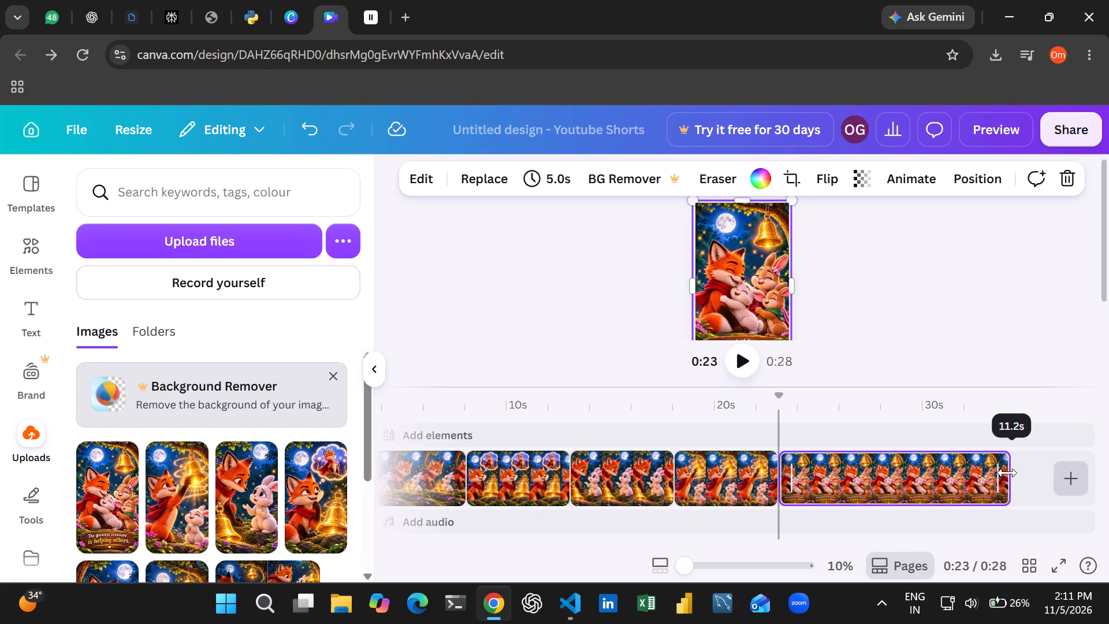
left_click_drag(1007, 473, 977, 474)
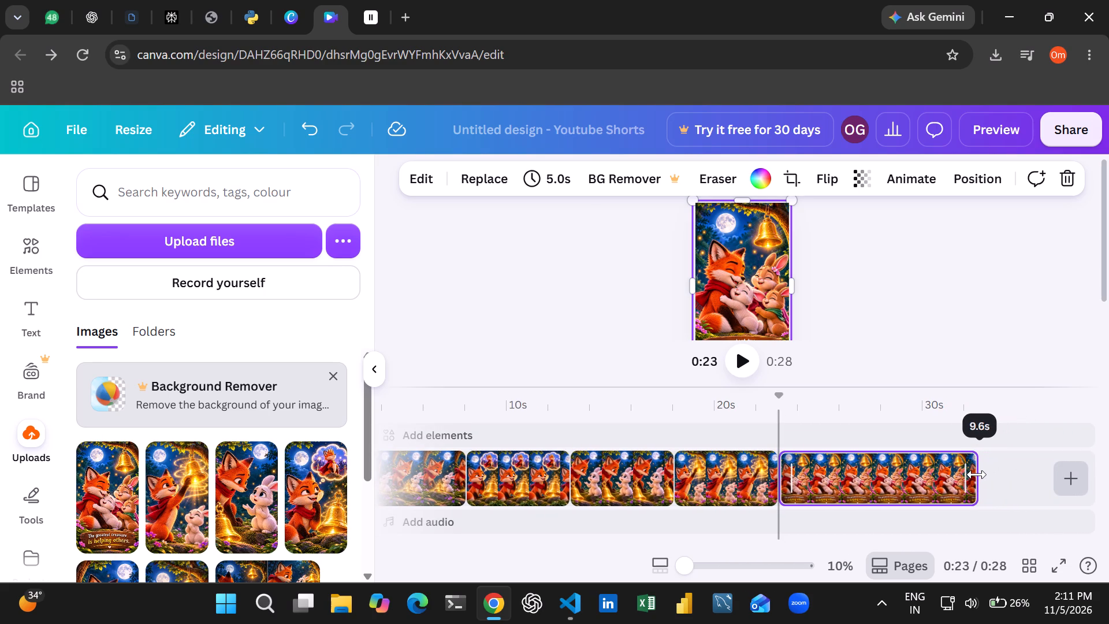
left_click_drag(977, 474, 965, 476)
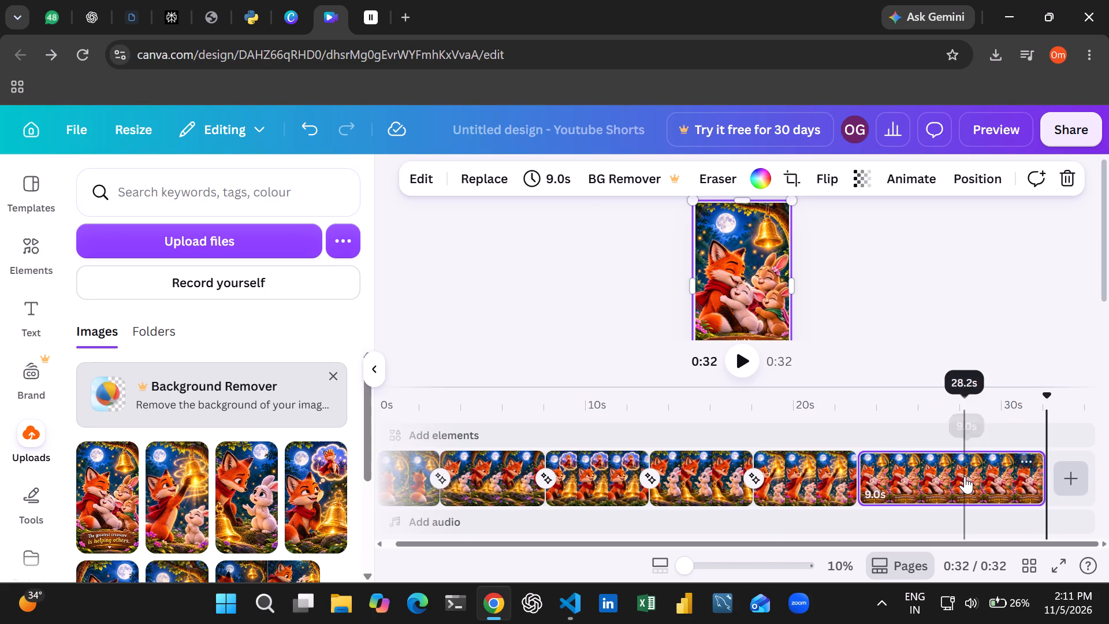
Play the video from the first scene to review the clip sequence.
scroll(451, 486, "right", 2)
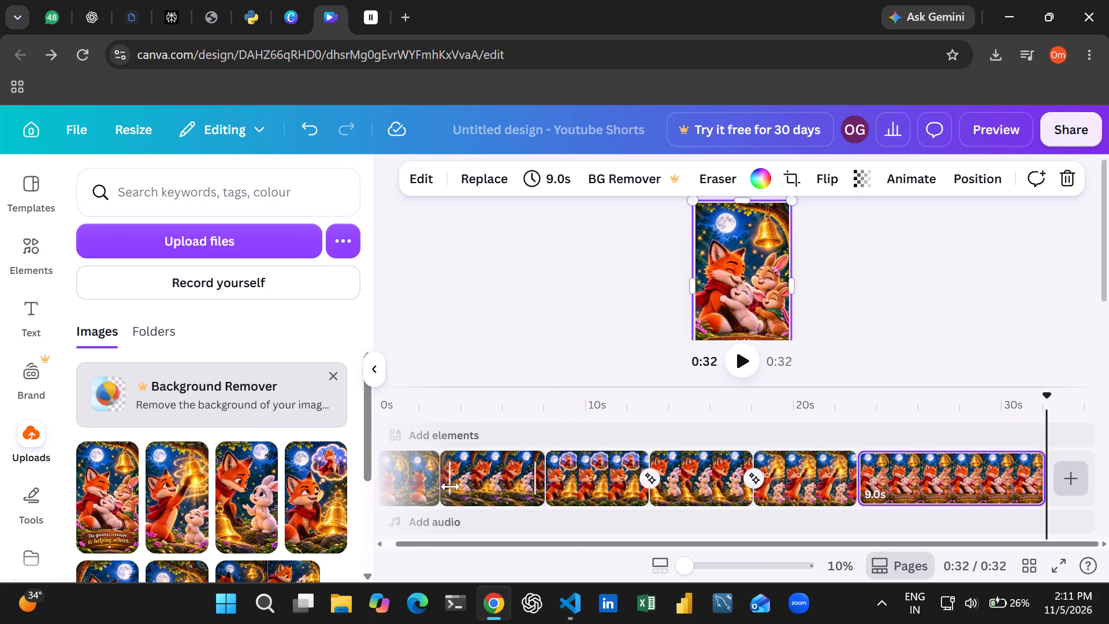
scroll(451, 486, "right", 4)
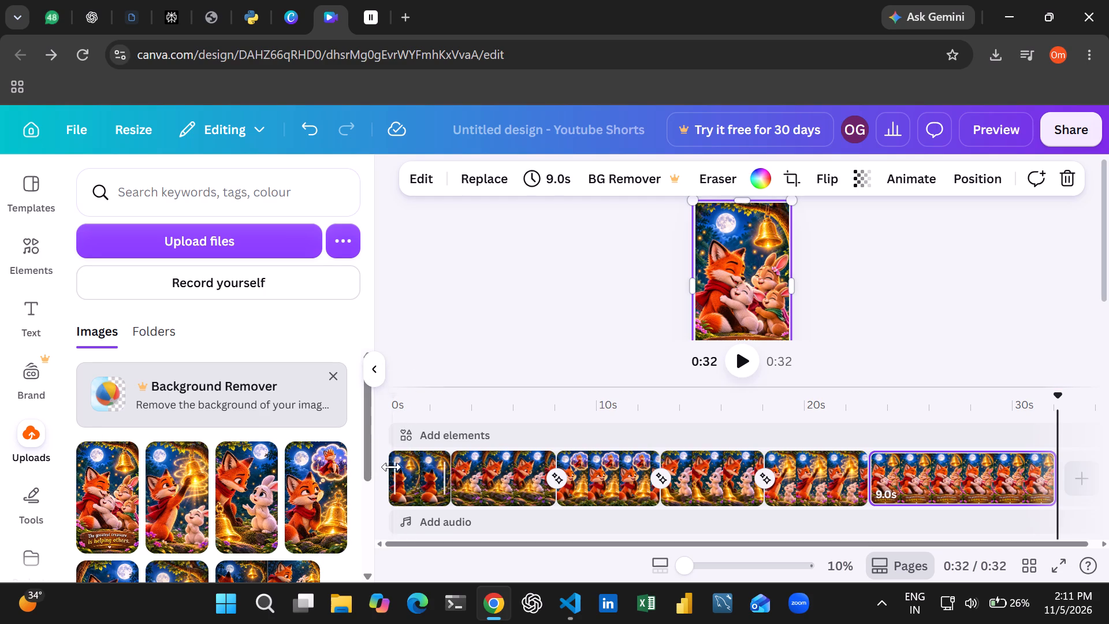
left_click(392, 467)
left_click(745, 357)
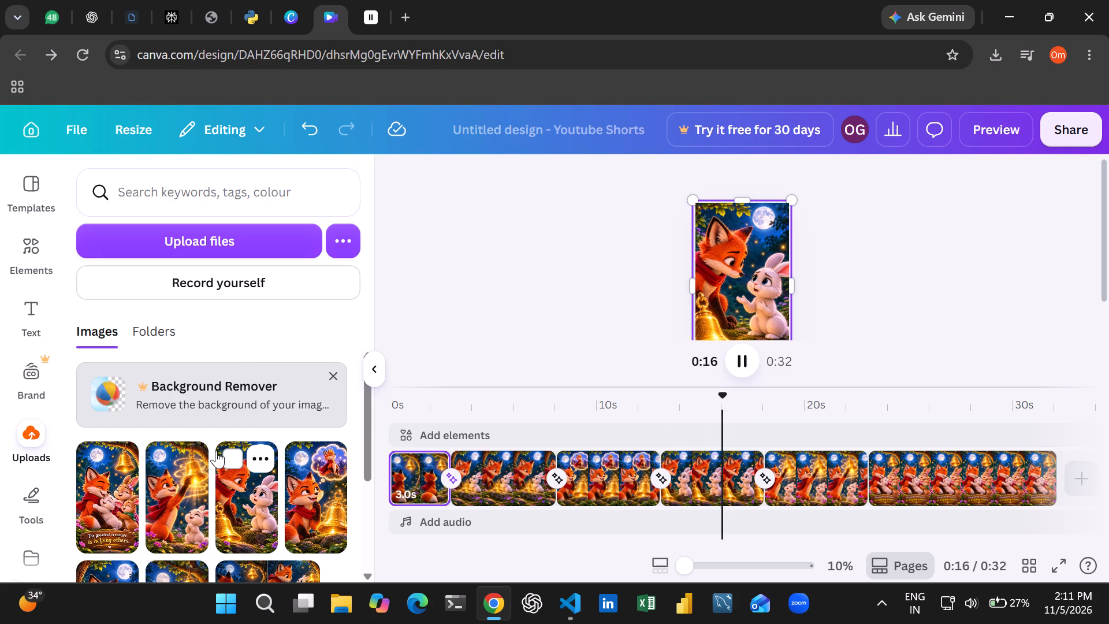
Dismiss the Background Remover suggestion above the uploaded images.
left_click(333, 374)
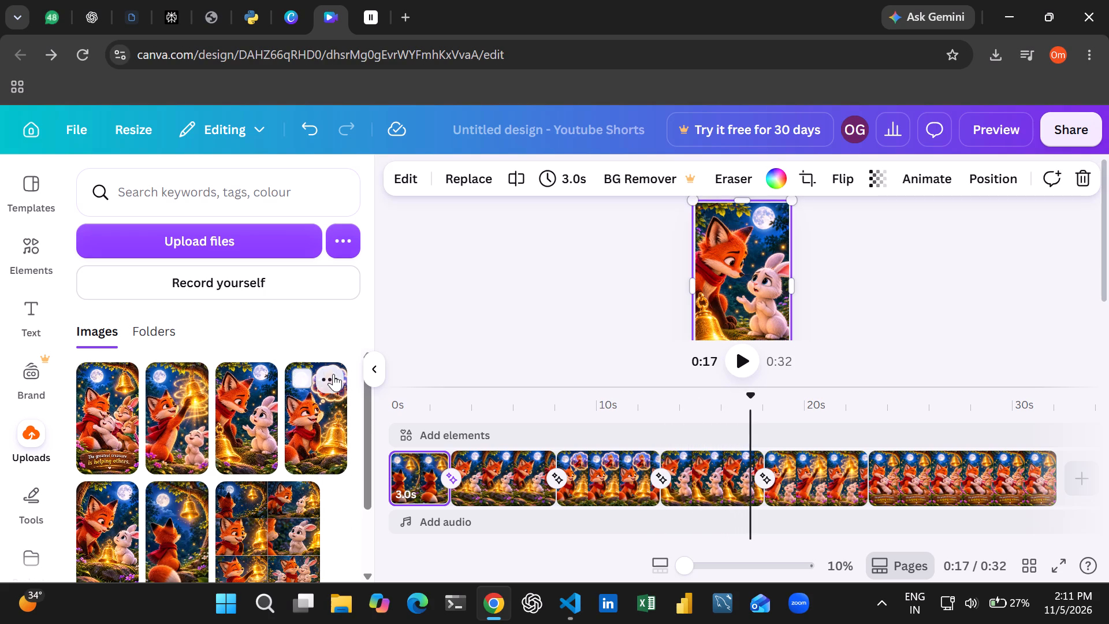
scroll(333, 374, "down", 4)
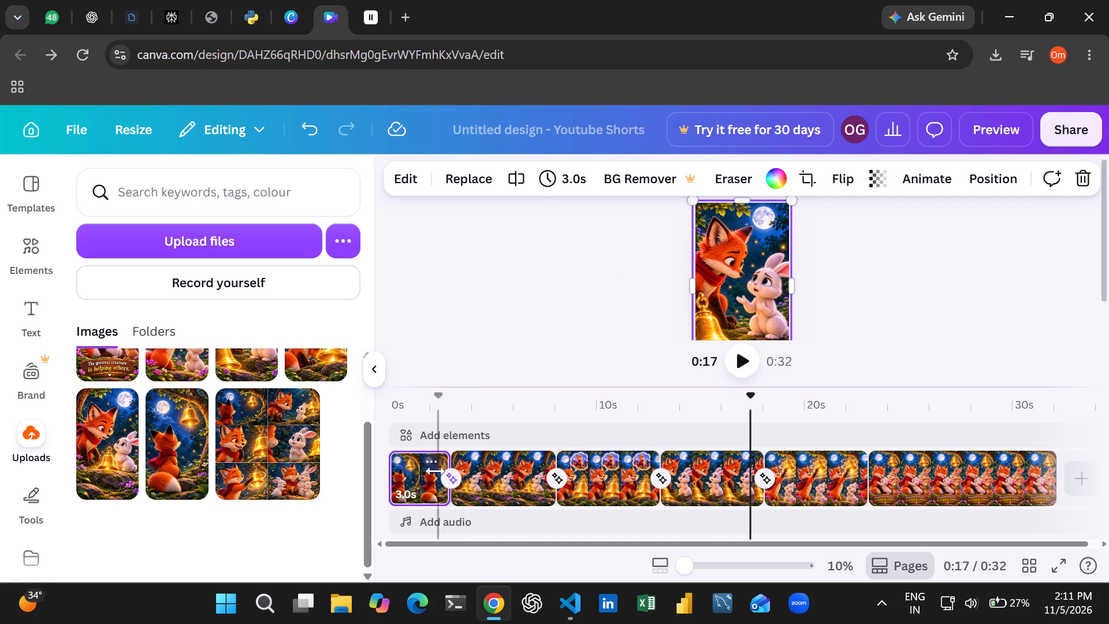
Review the transition options and duration setting for the first clip of the fox facing the bell.
left_click(411, 495)
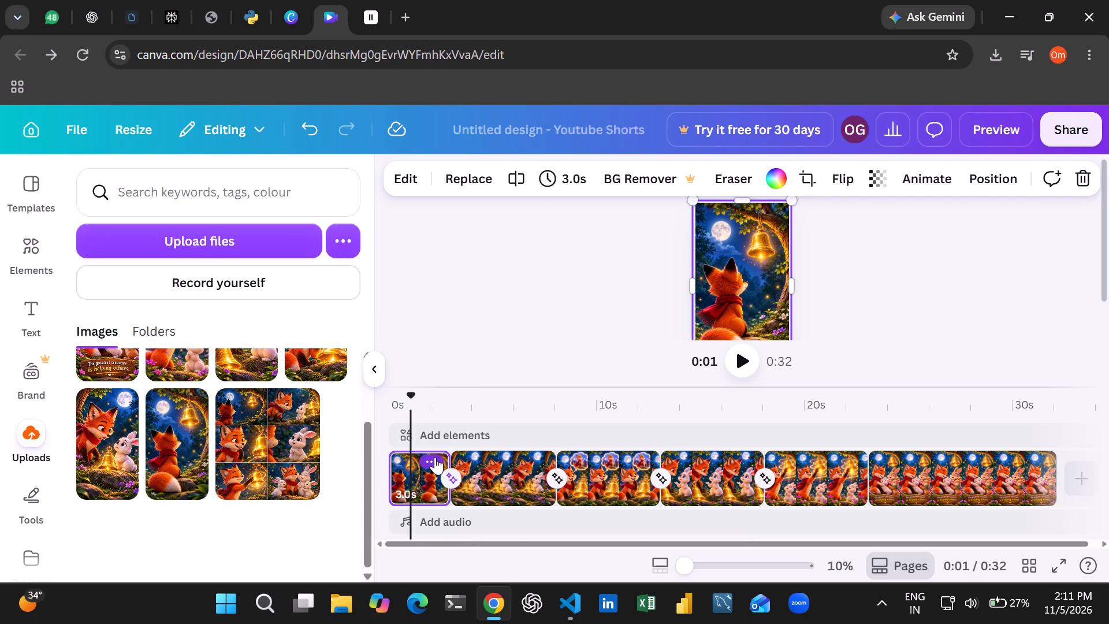
left_click(435, 457)
scroll(530, 334, "down", 2)
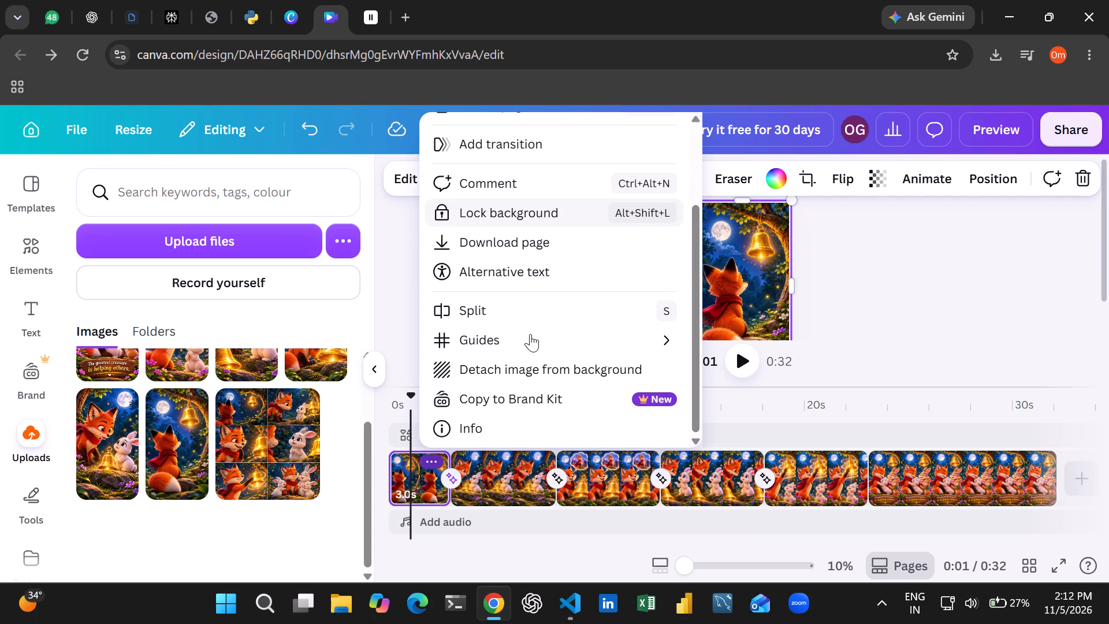
scroll(490, 372, "up", 2)
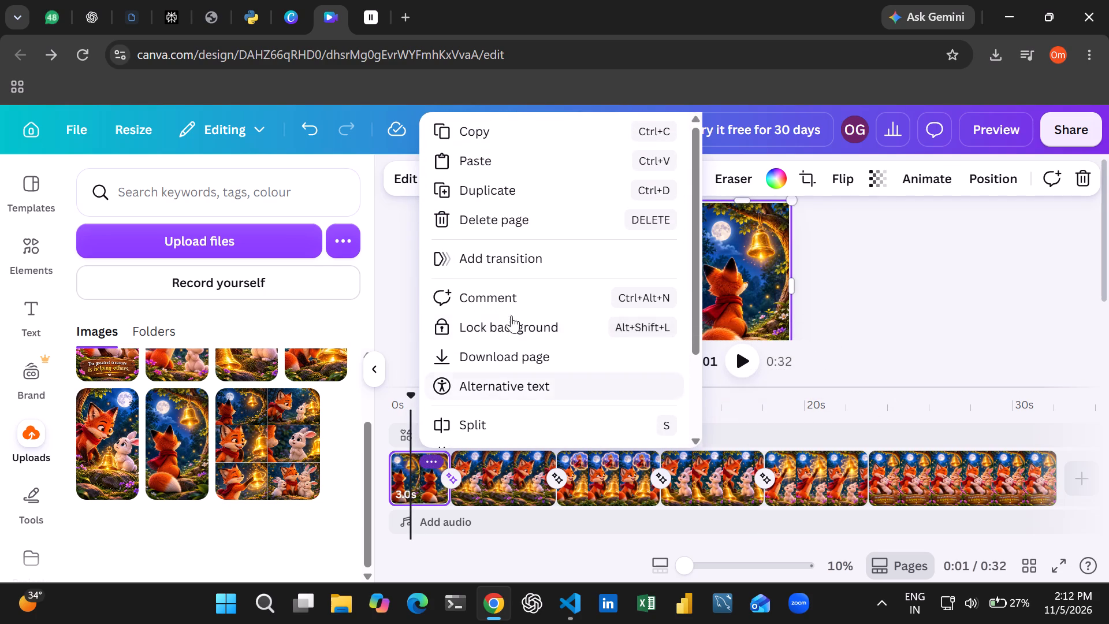
left_click(483, 266)
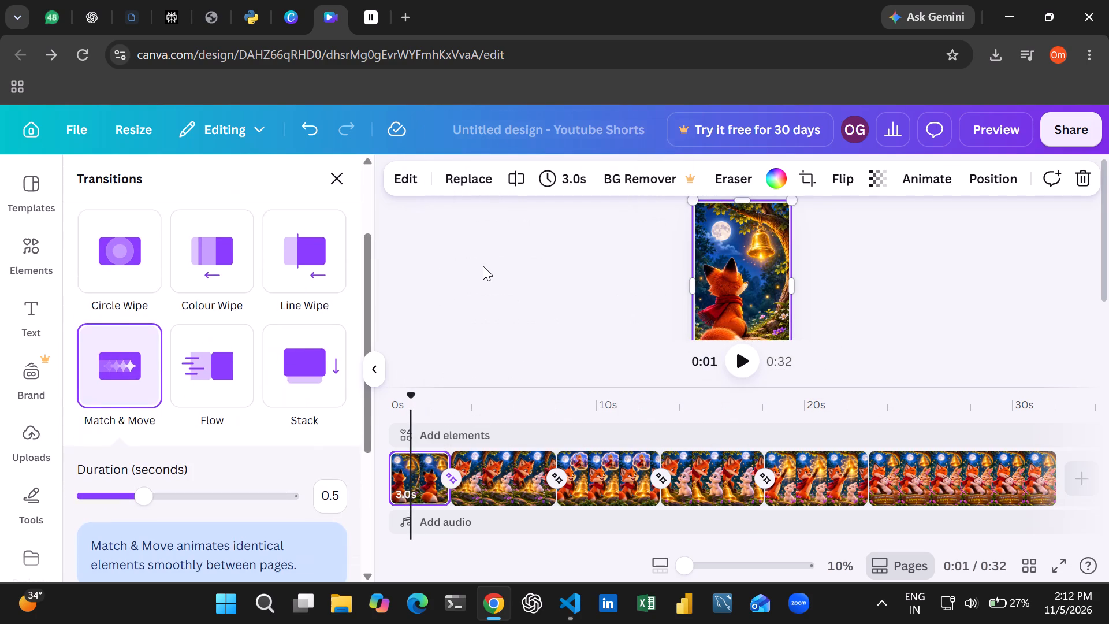
scroll(191, 421, "down", 4)
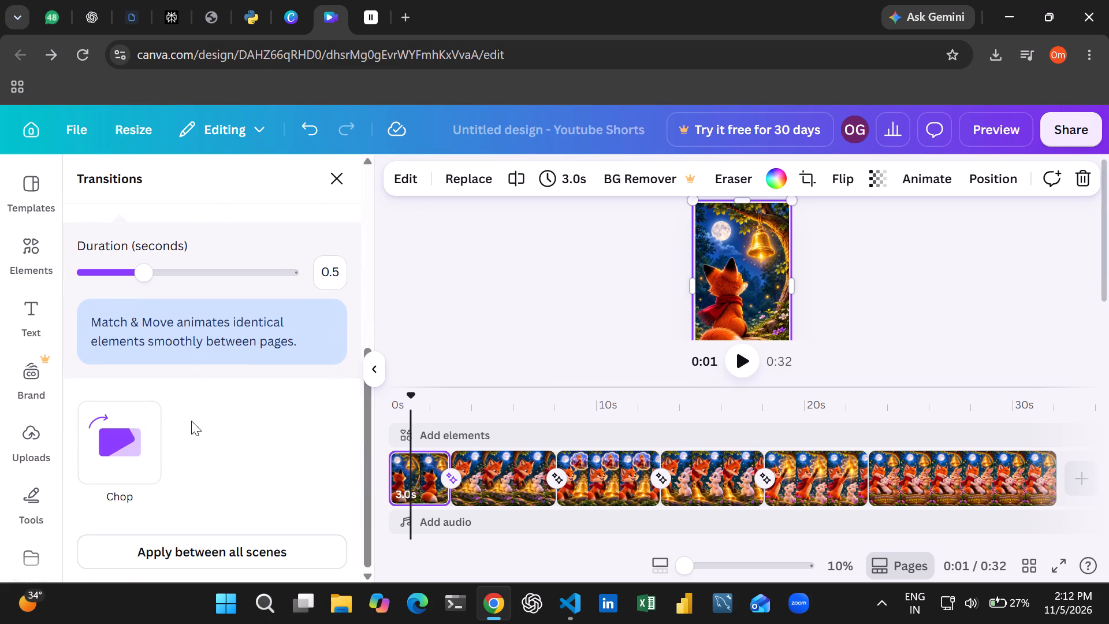
scroll(191, 421, "up", 5)
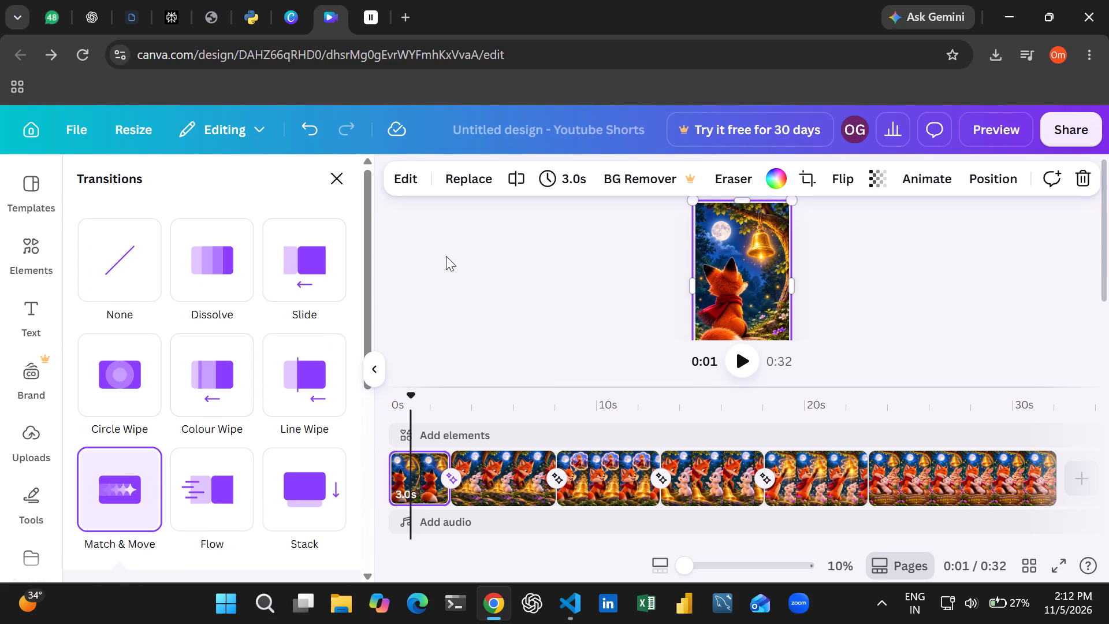
left_click(339, 180)
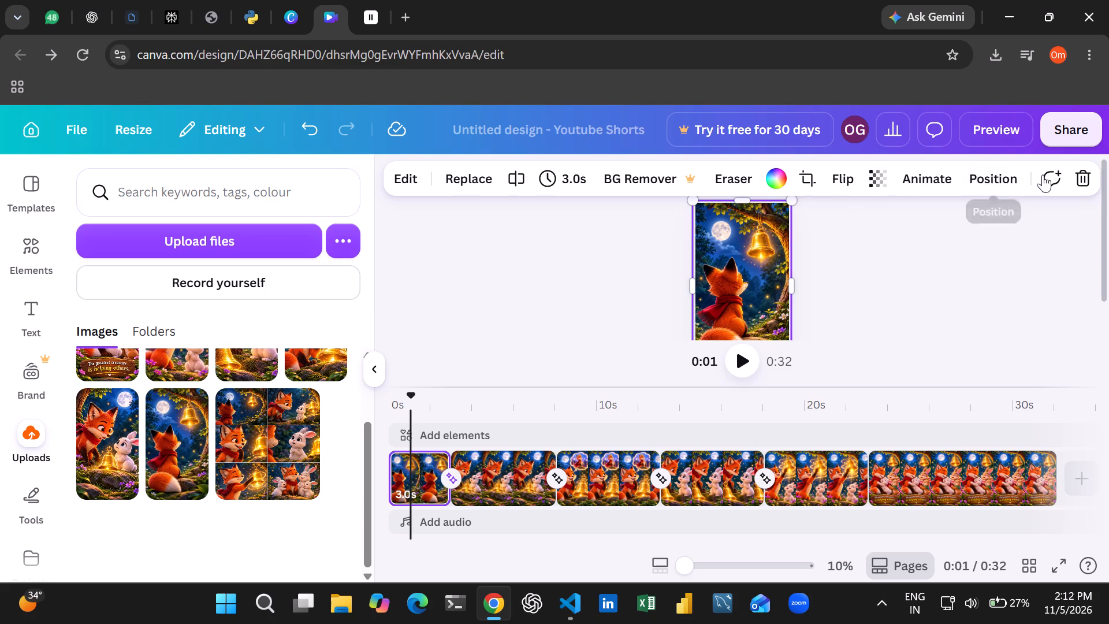
Apply the Shake Zoom animation to the first scene's fox image.
left_click(916, 181)
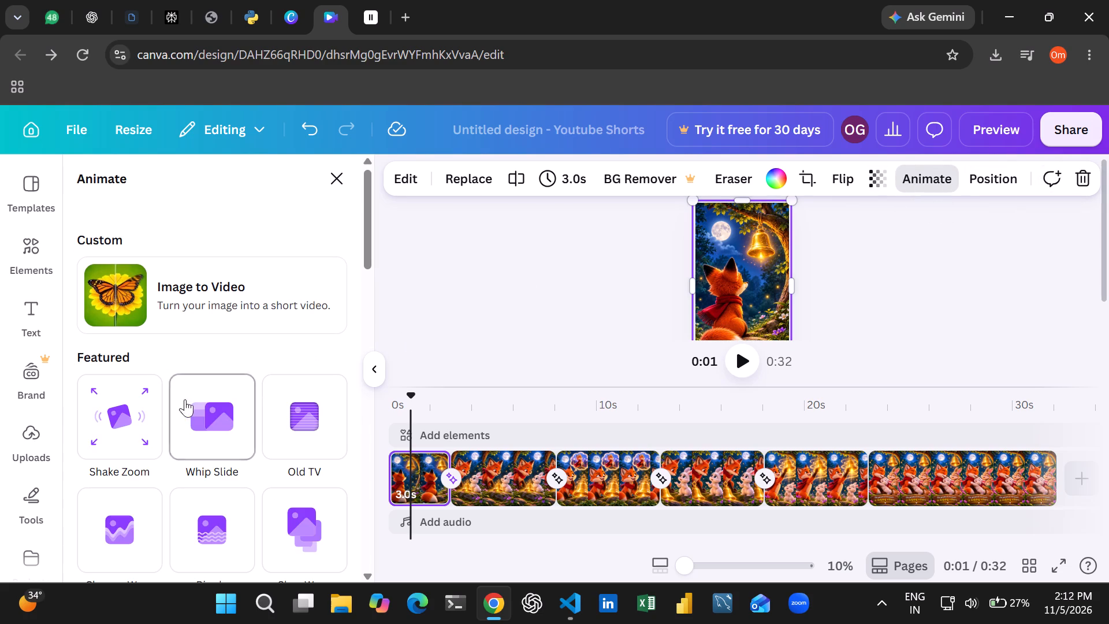
left_click(112, 424)
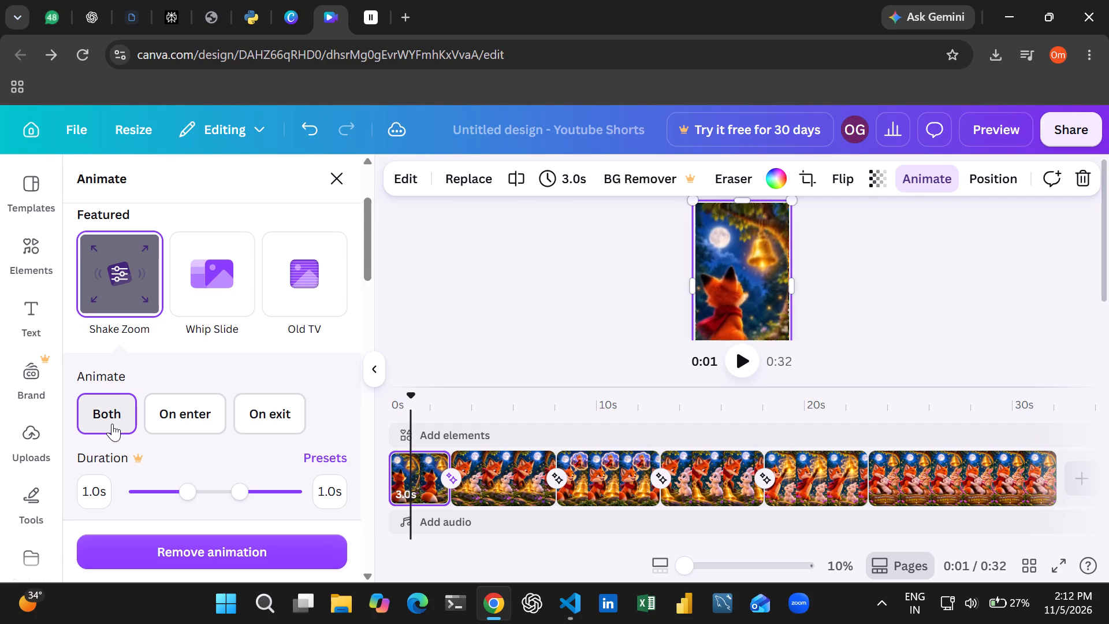
Check the Smart and Custom Image to Video options for the first scene without generating a video.
scroll(203, 390, "up", 2)
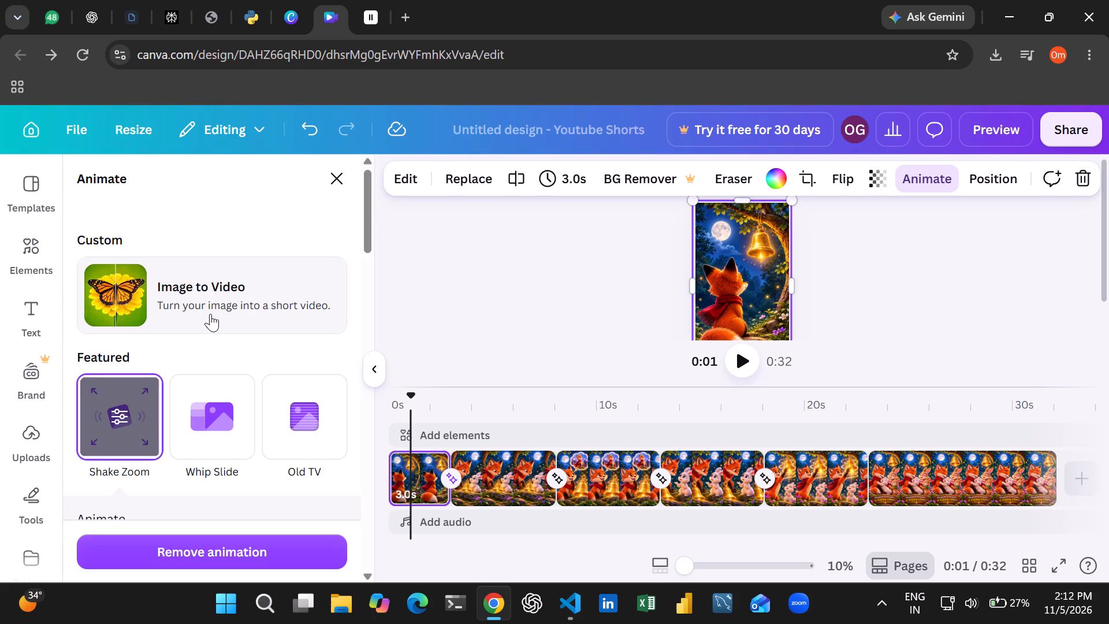
left_click(135, 292)
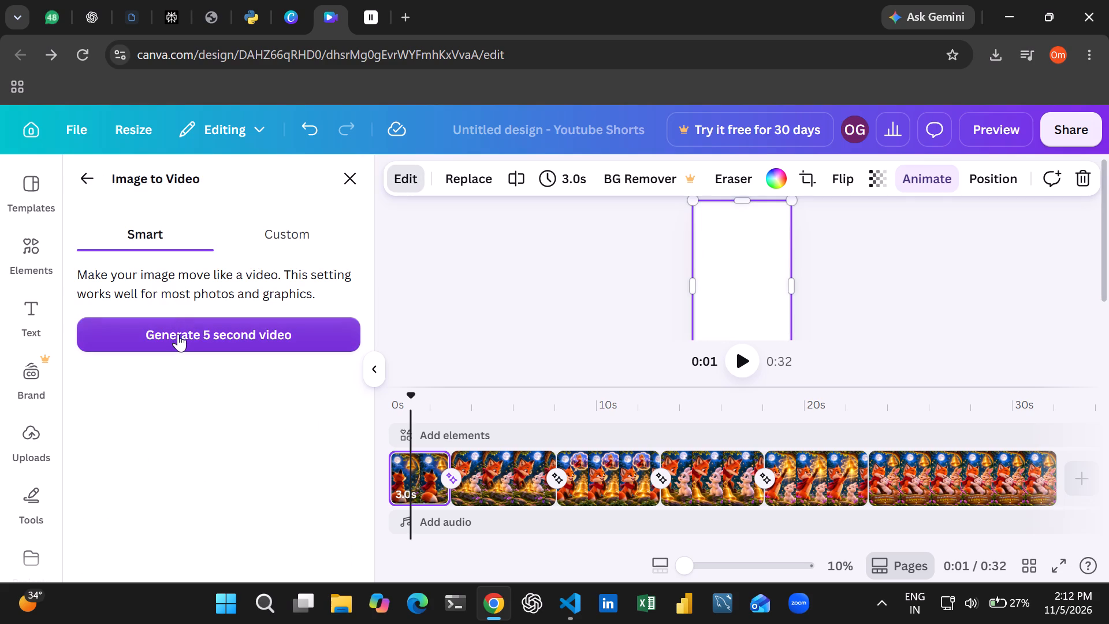
left_click(272, 237)
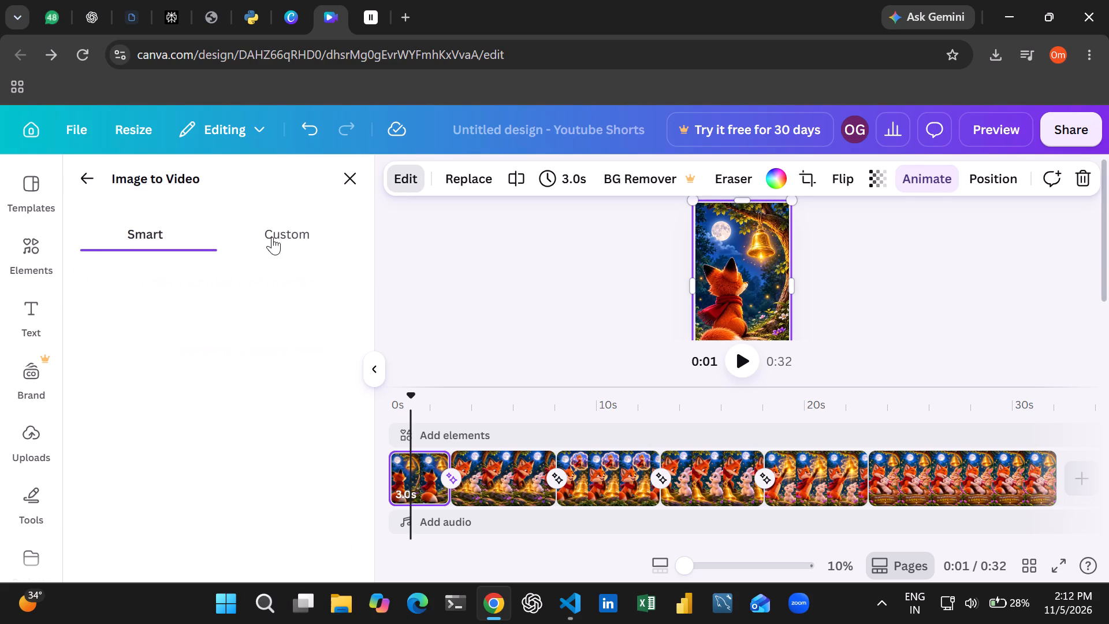
left_click(155, 242)
left_click(88, 172)
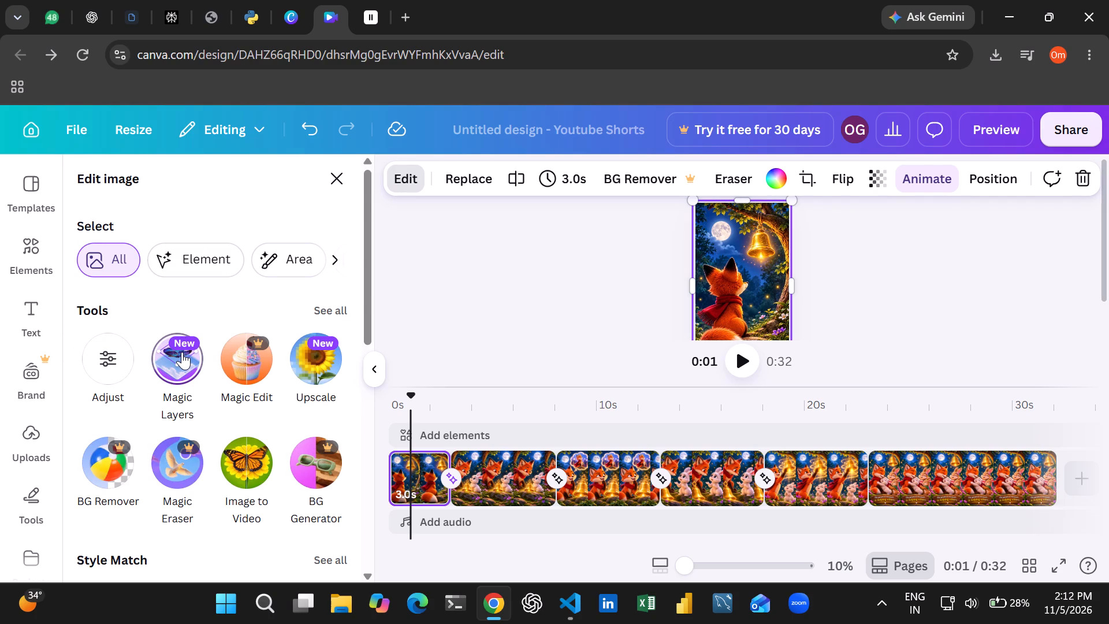
left_click(331, 173)
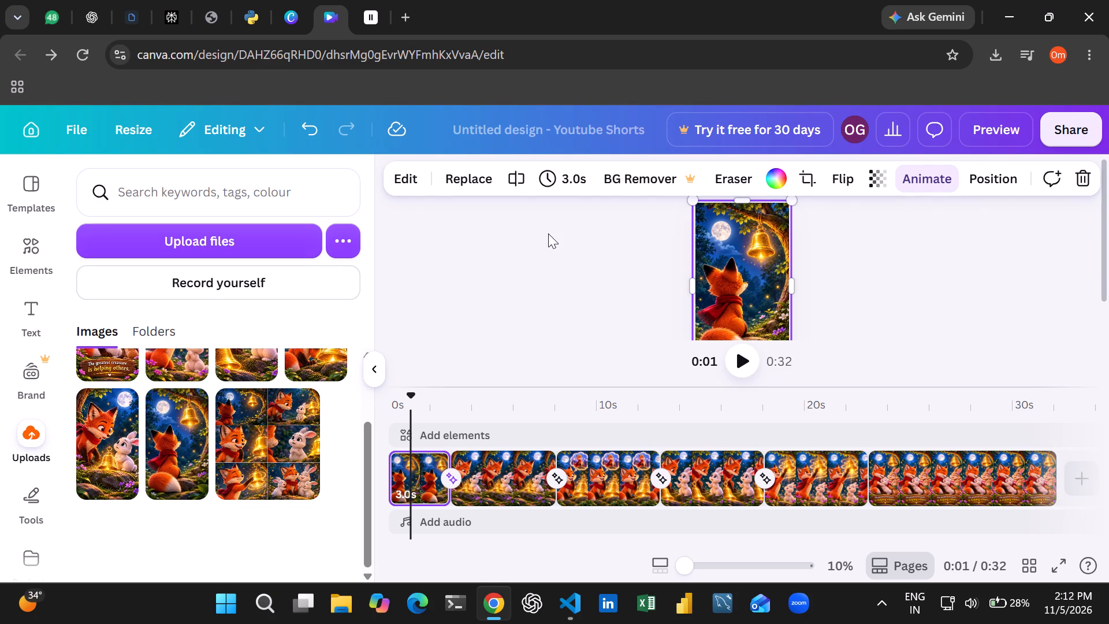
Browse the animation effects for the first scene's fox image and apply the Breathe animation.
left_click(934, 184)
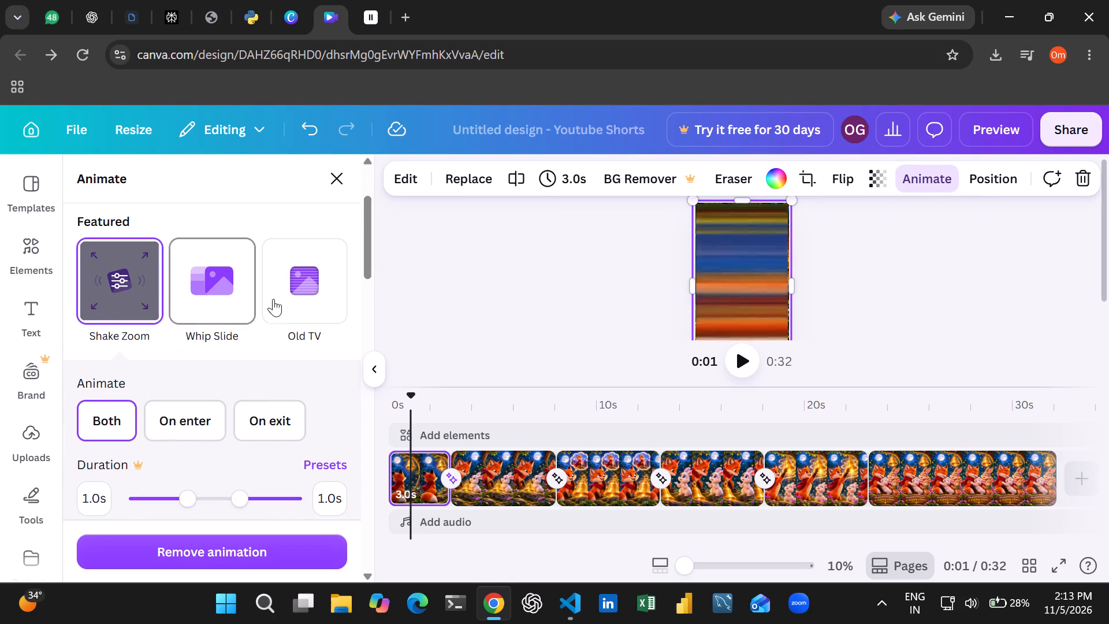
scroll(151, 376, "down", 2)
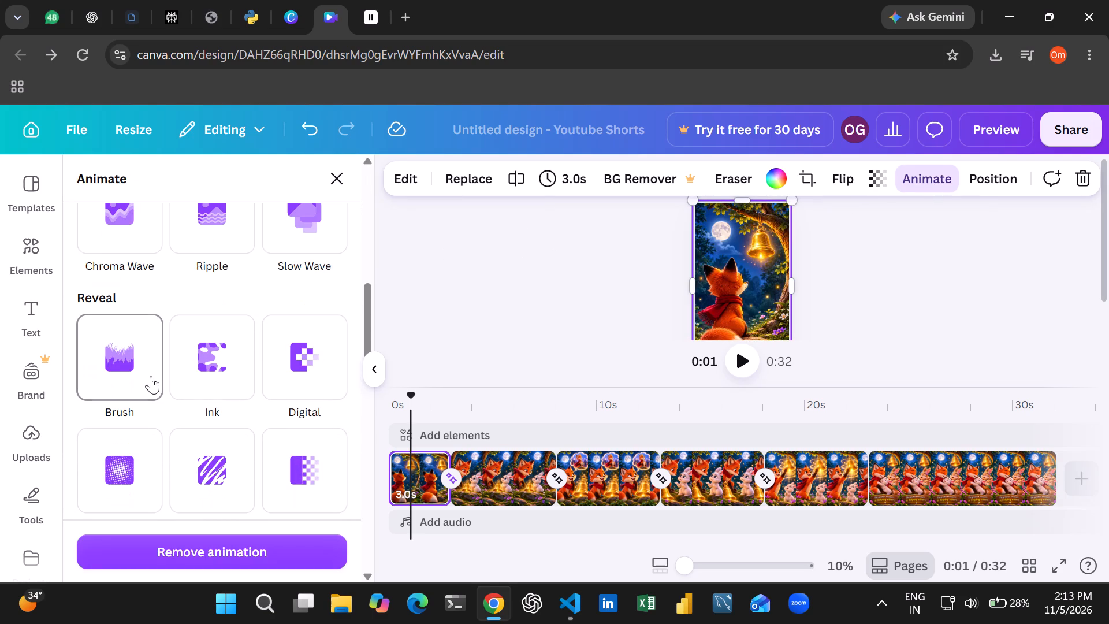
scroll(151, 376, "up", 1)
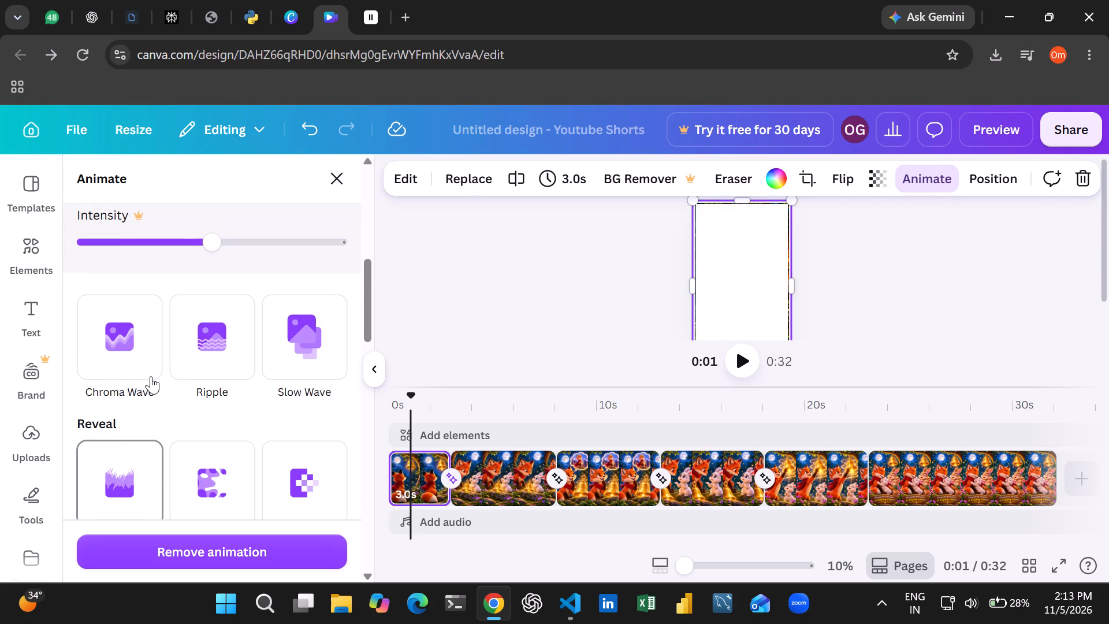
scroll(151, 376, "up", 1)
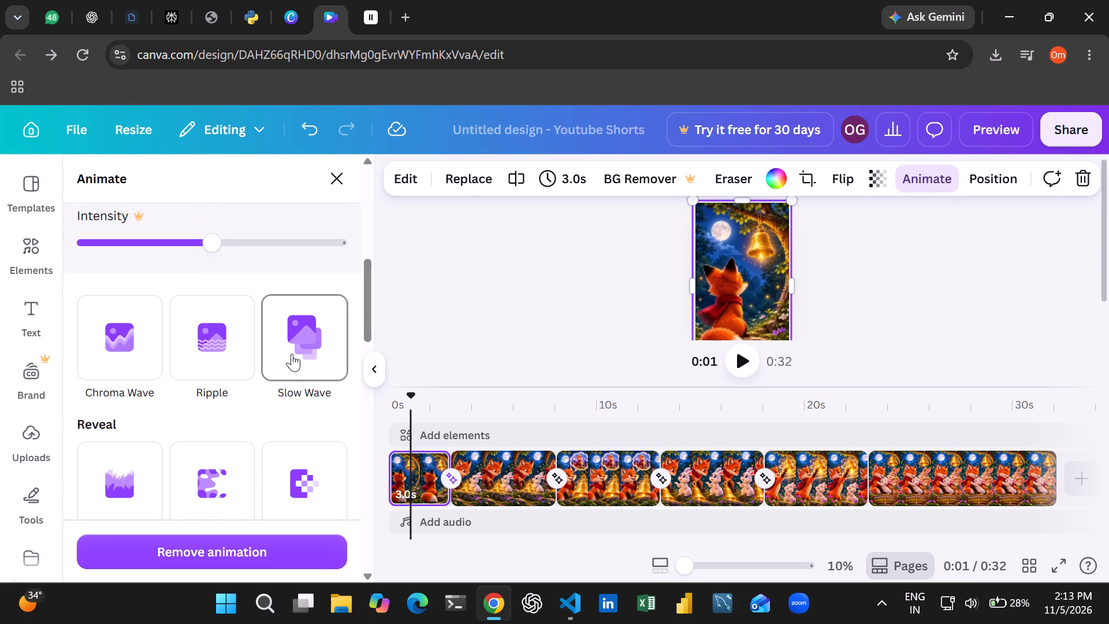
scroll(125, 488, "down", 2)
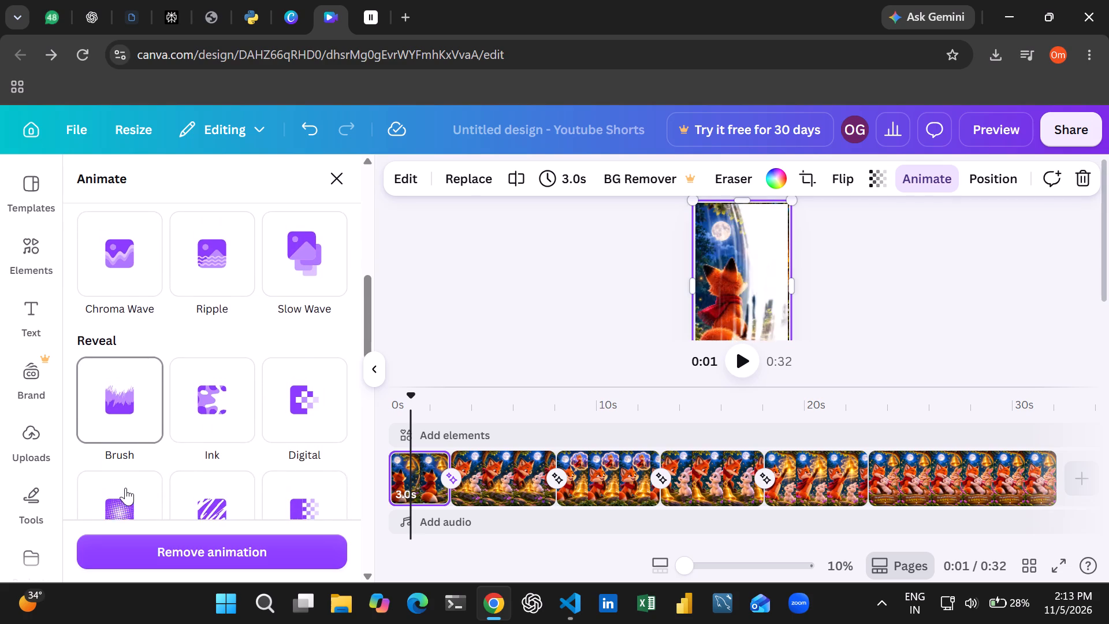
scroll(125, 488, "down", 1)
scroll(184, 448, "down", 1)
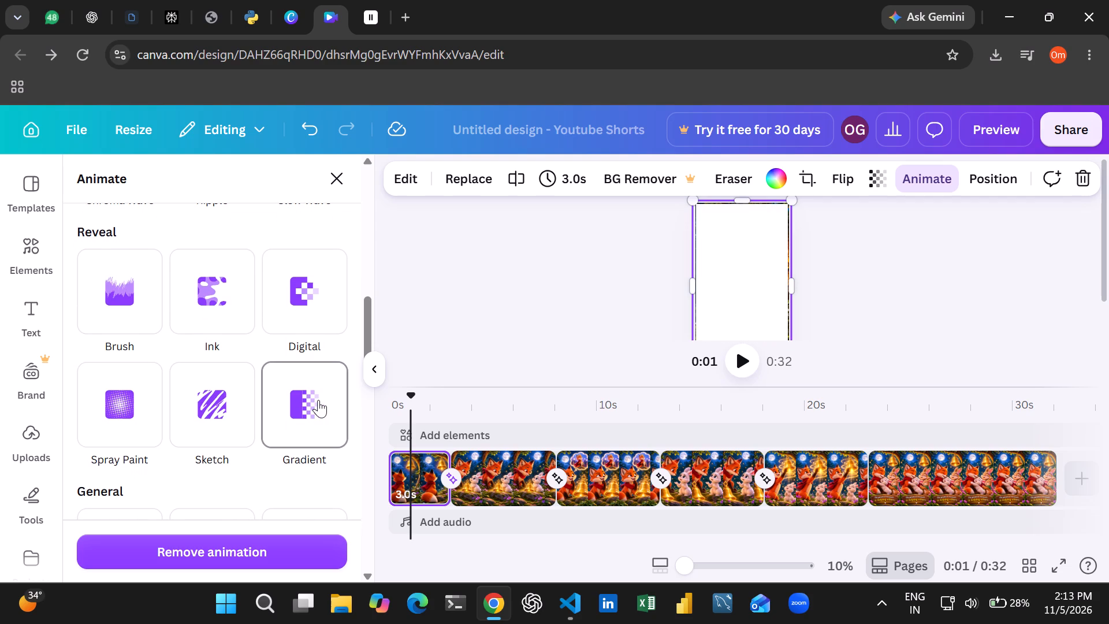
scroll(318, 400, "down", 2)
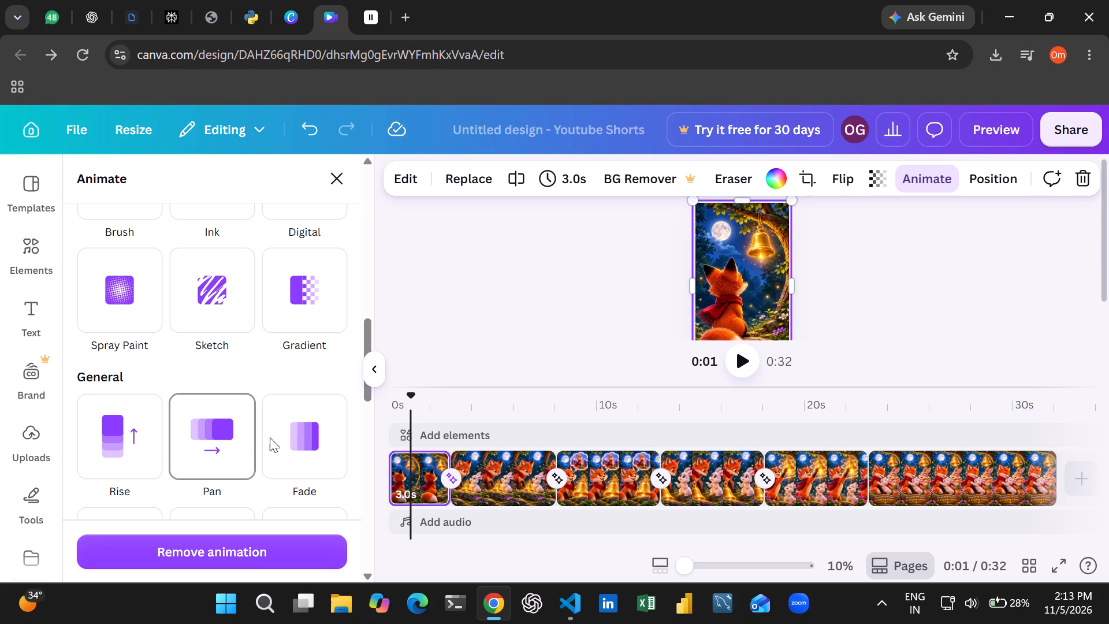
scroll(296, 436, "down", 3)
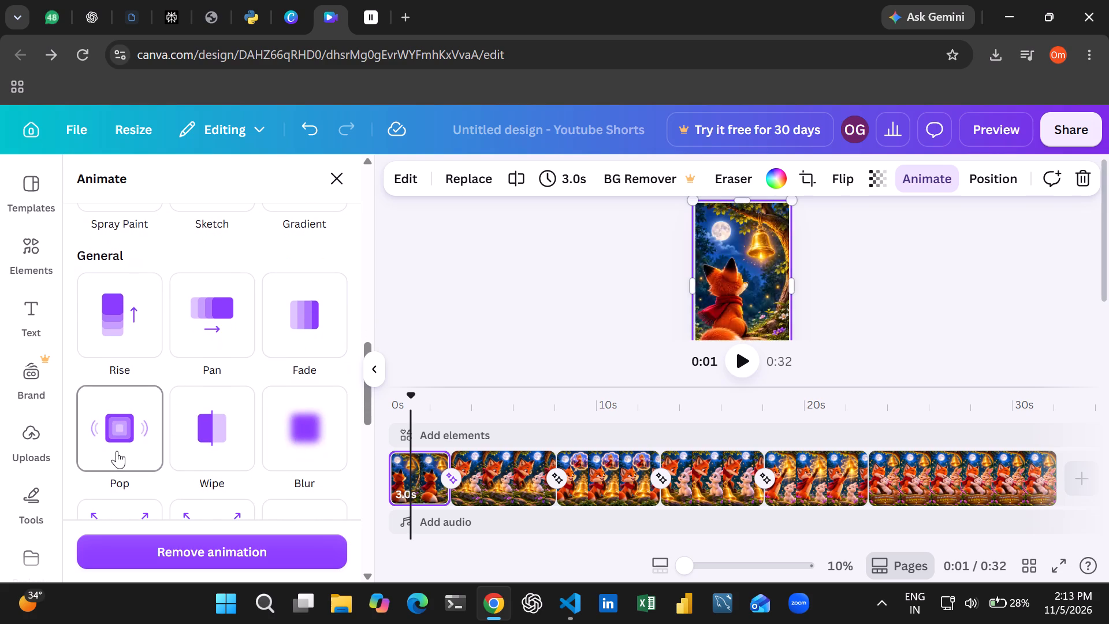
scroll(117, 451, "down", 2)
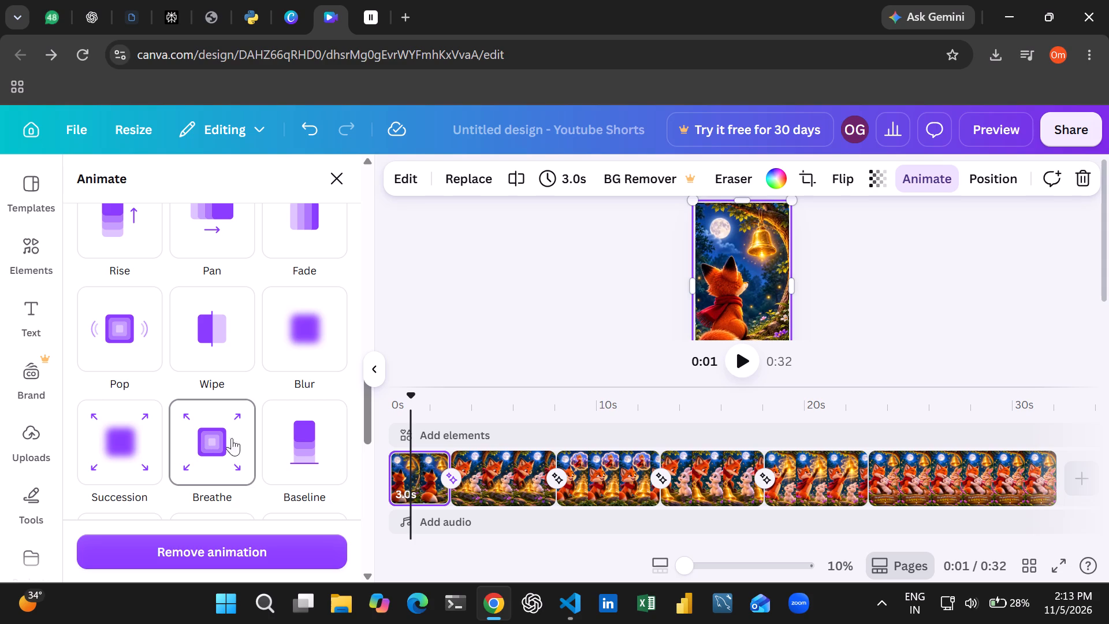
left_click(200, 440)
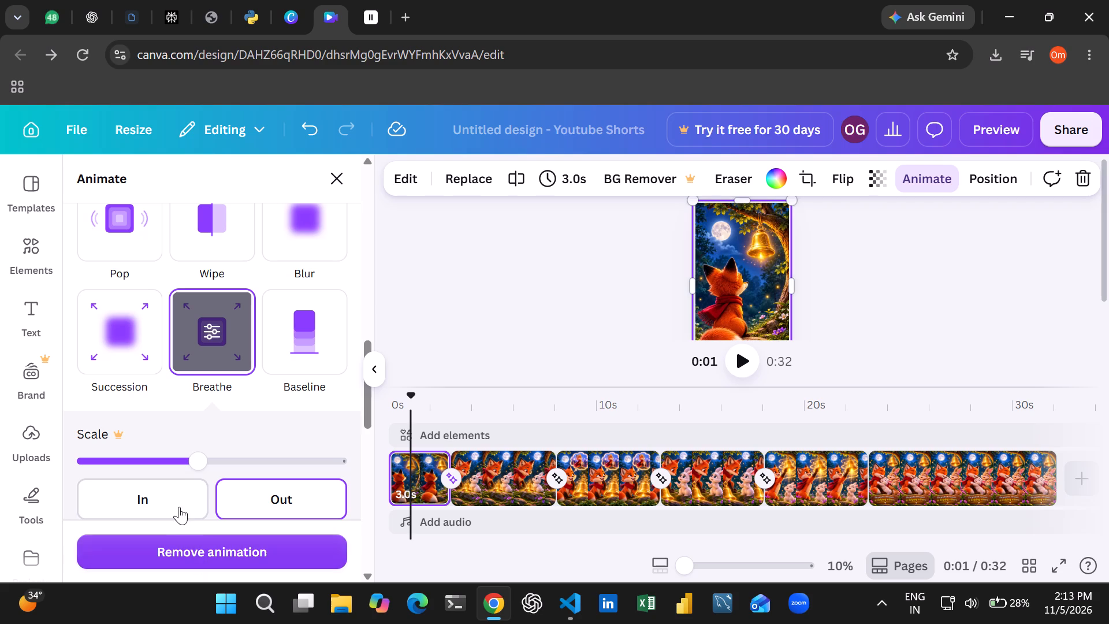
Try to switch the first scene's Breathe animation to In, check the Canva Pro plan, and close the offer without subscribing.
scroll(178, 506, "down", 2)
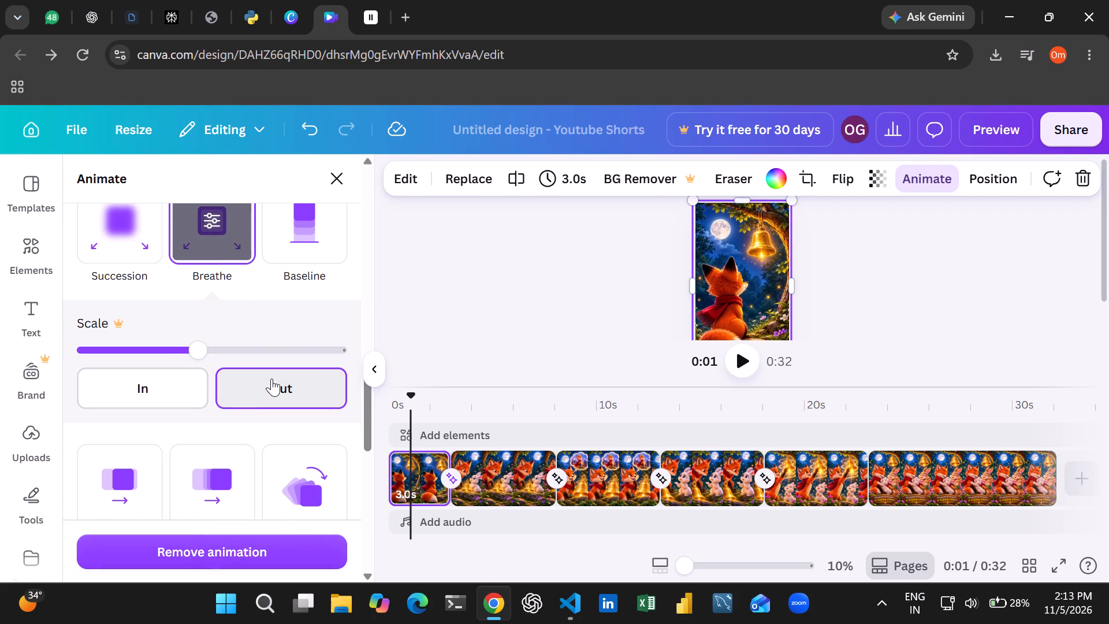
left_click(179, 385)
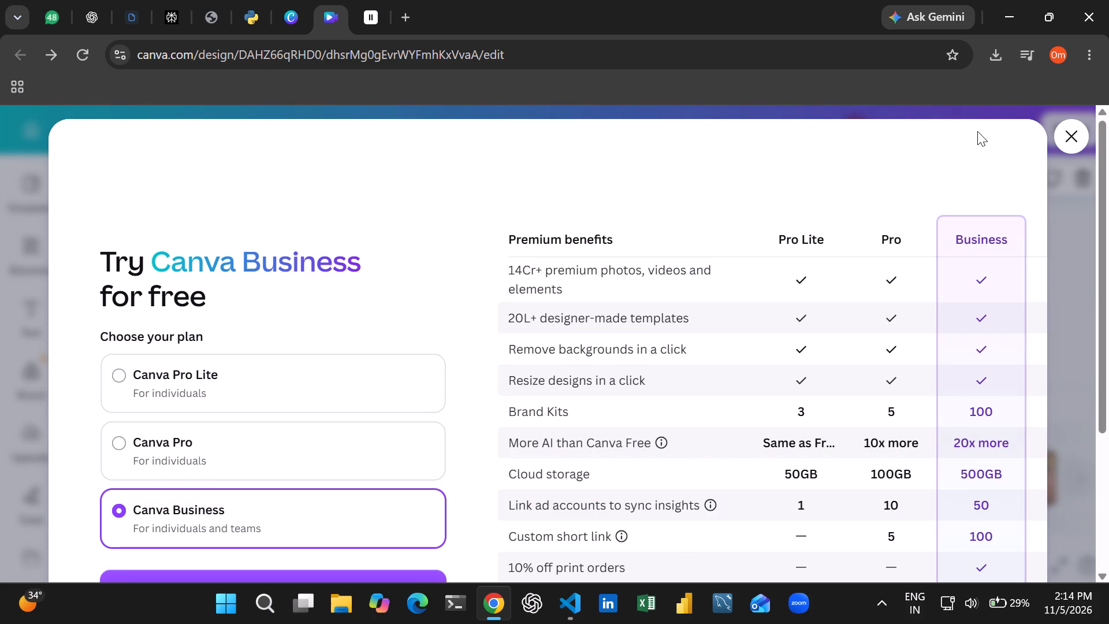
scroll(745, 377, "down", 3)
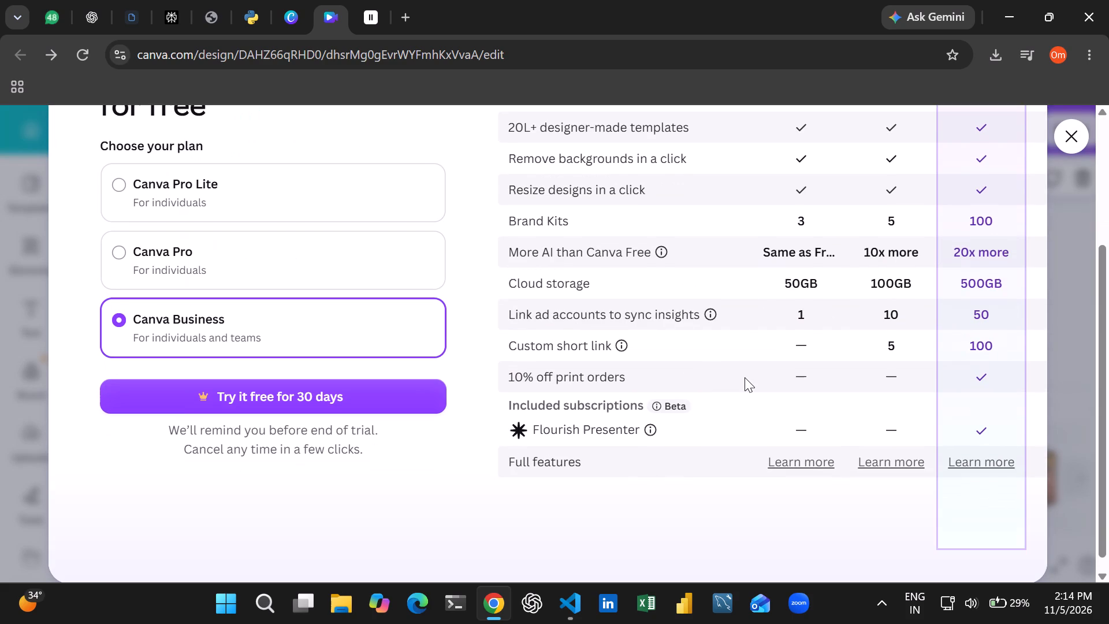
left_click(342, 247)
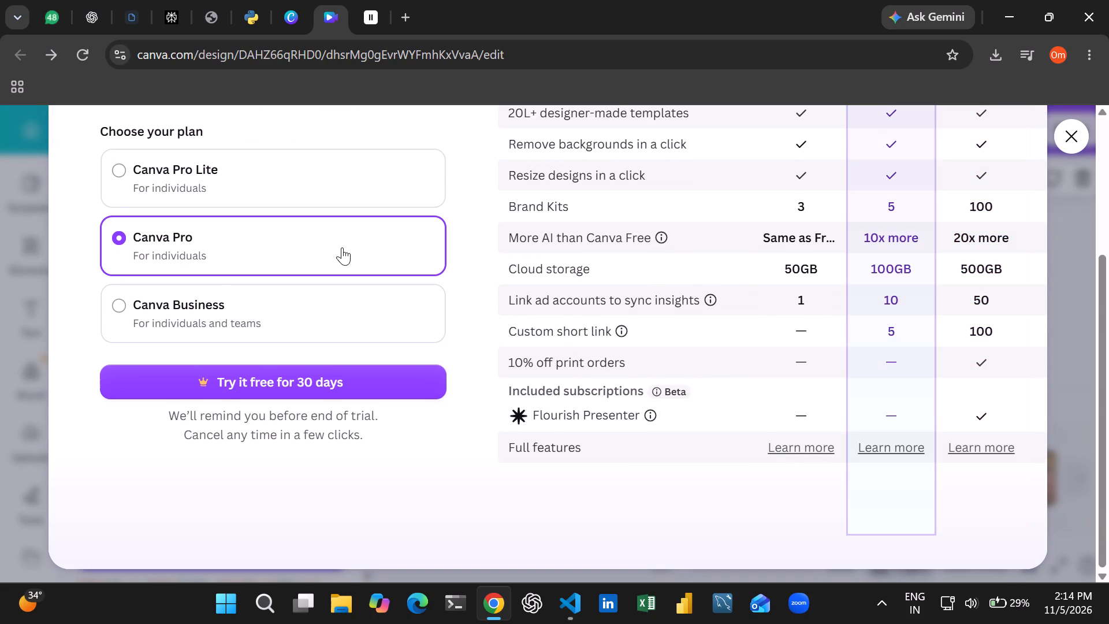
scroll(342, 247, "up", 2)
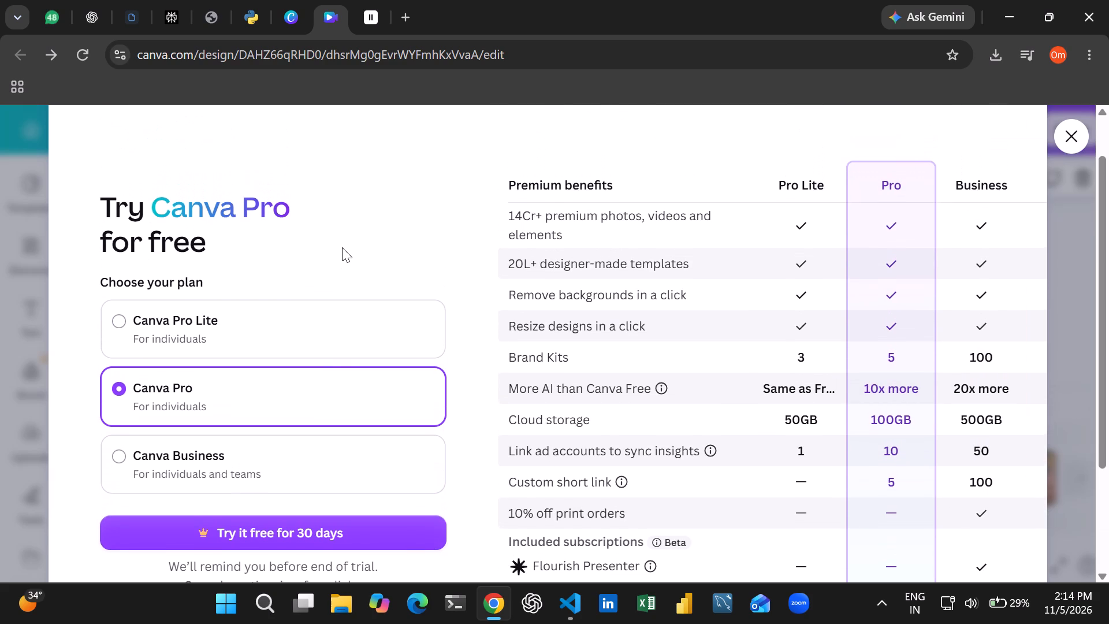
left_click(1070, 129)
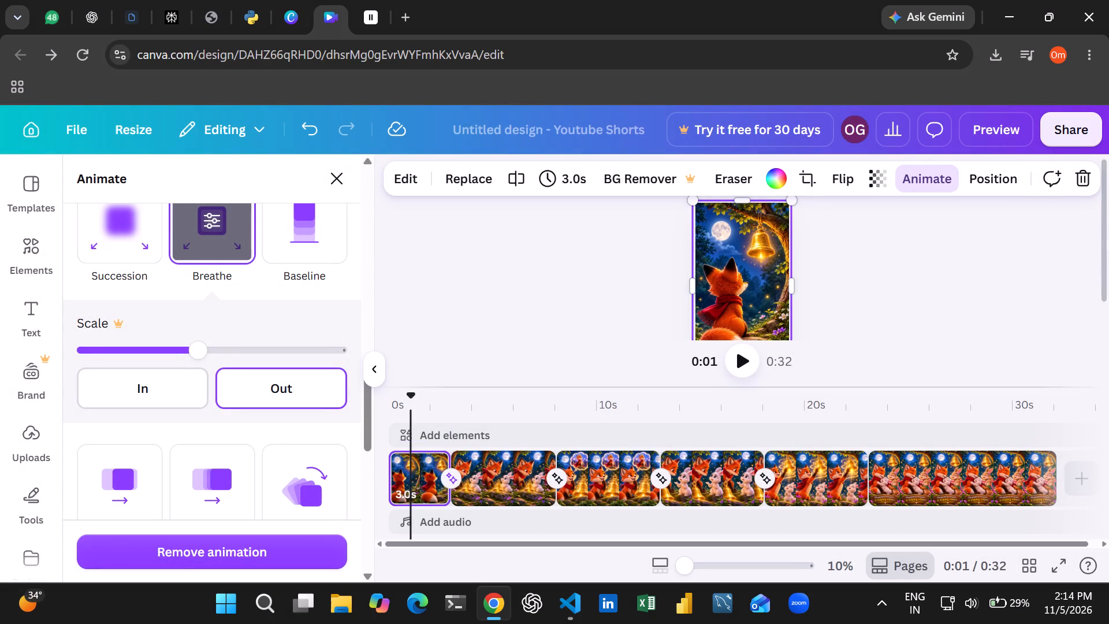
Play the video from the beginning to preview the Breathe animation.
left_click_drag(409, 396, 364, 396)
left_click(749, 365)
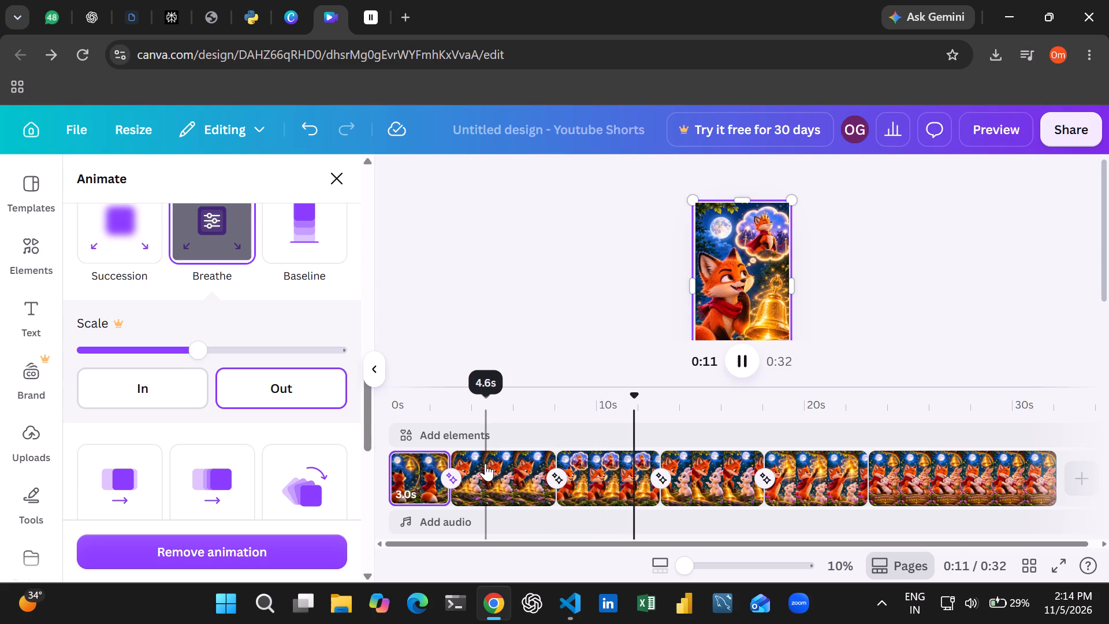
Replace the first scene's animation with Photo Zoom from the suggested effects.
scroll(260, 500, "down", 3)
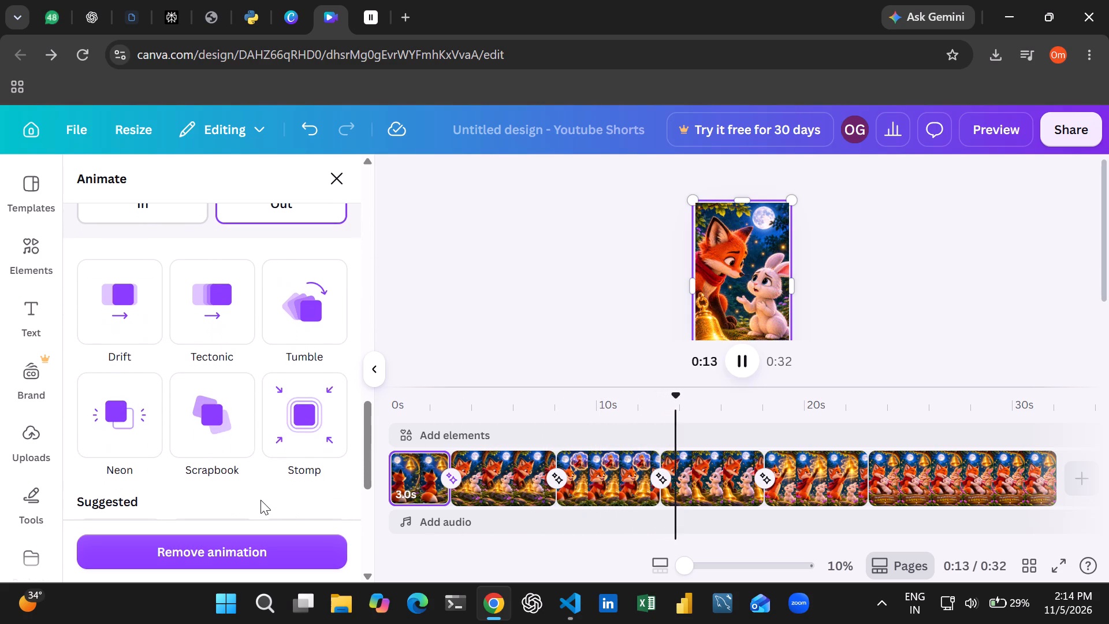
scroll(260, 500, "down", 9)
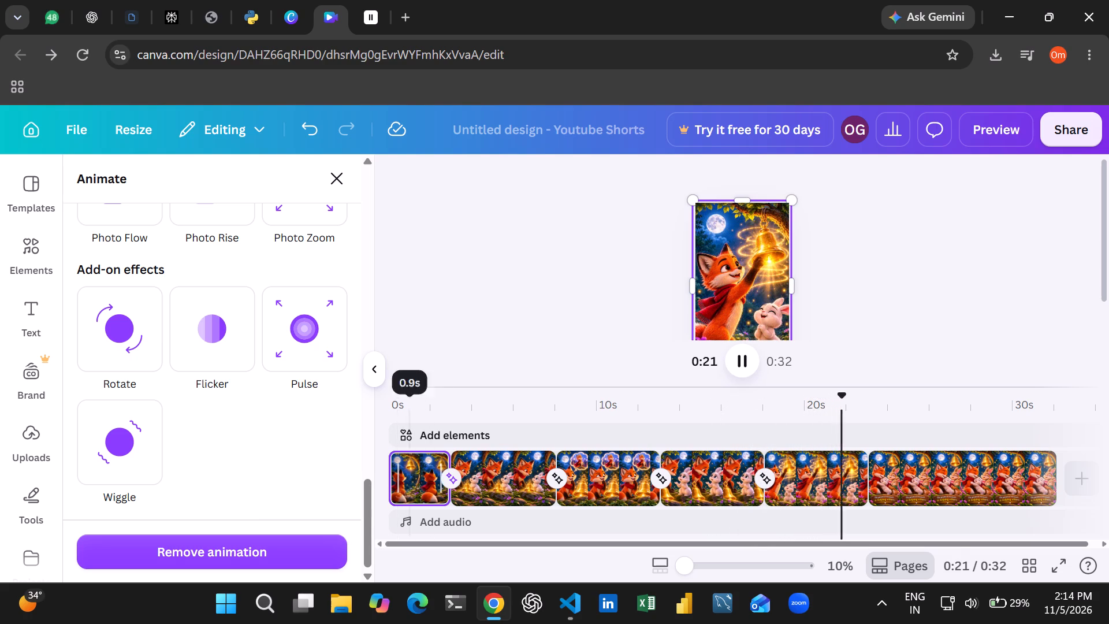
scroll(240, 439, "up", 3)
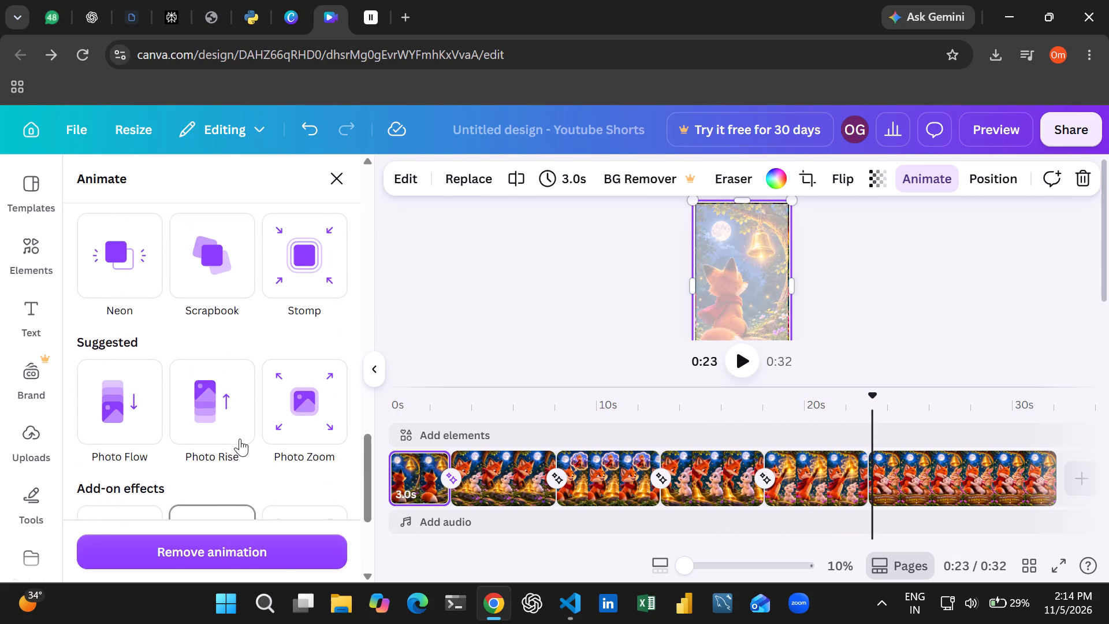
scroll(240, 439, "up", 1)
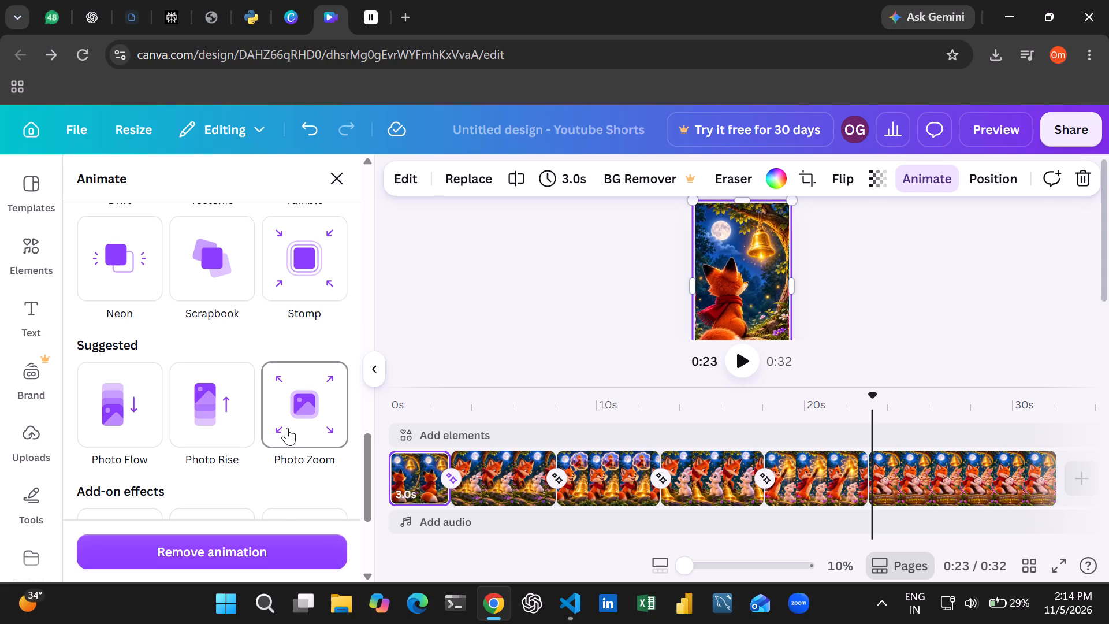
left_click(287, 428)
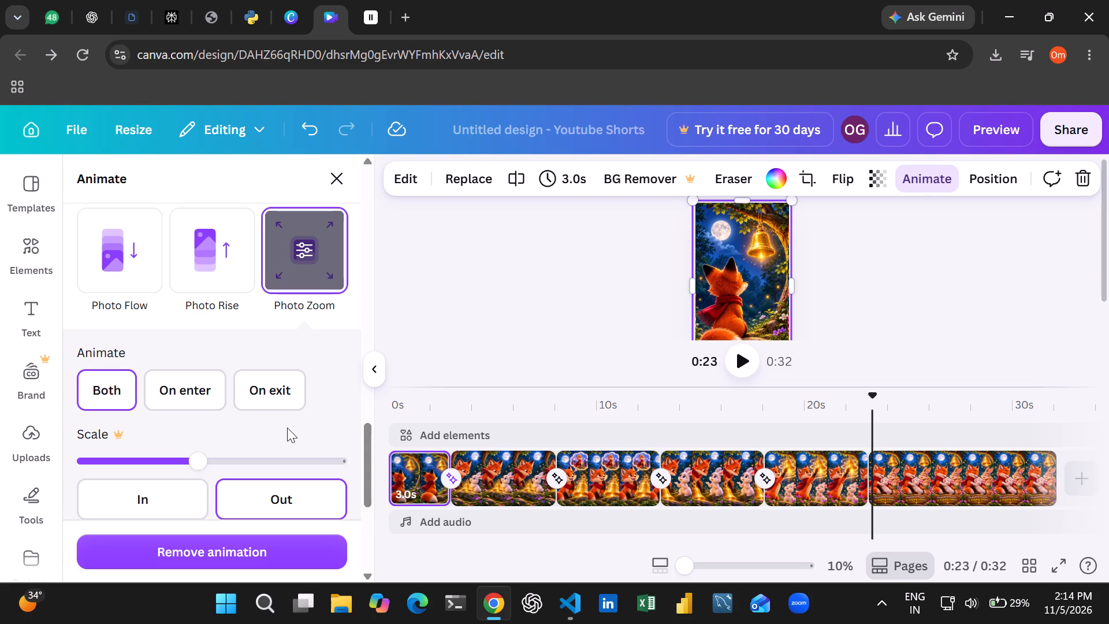
Apply the Photo Zoom animation to the images in the second through sixth scenes.
left_click(467, 469)
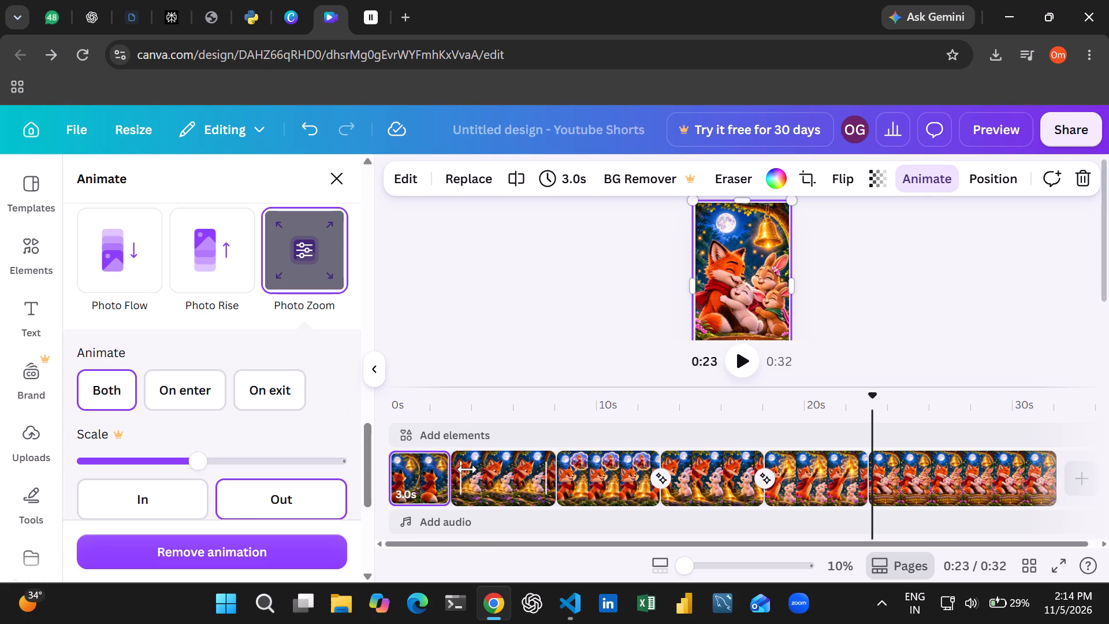
left_click(287, 285)
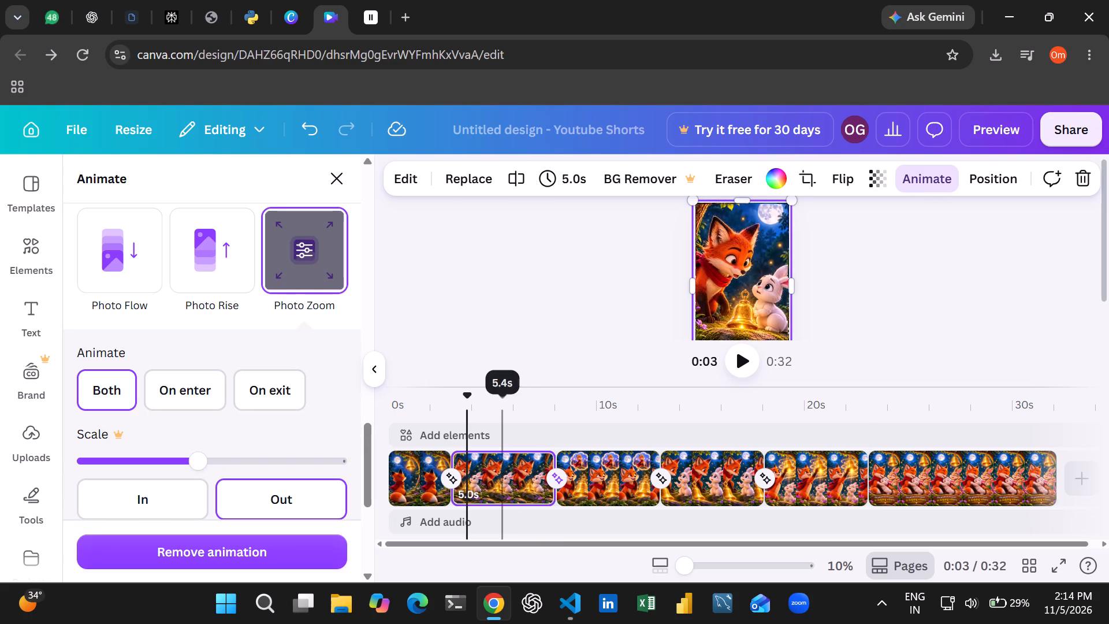
left_click(603, 480)
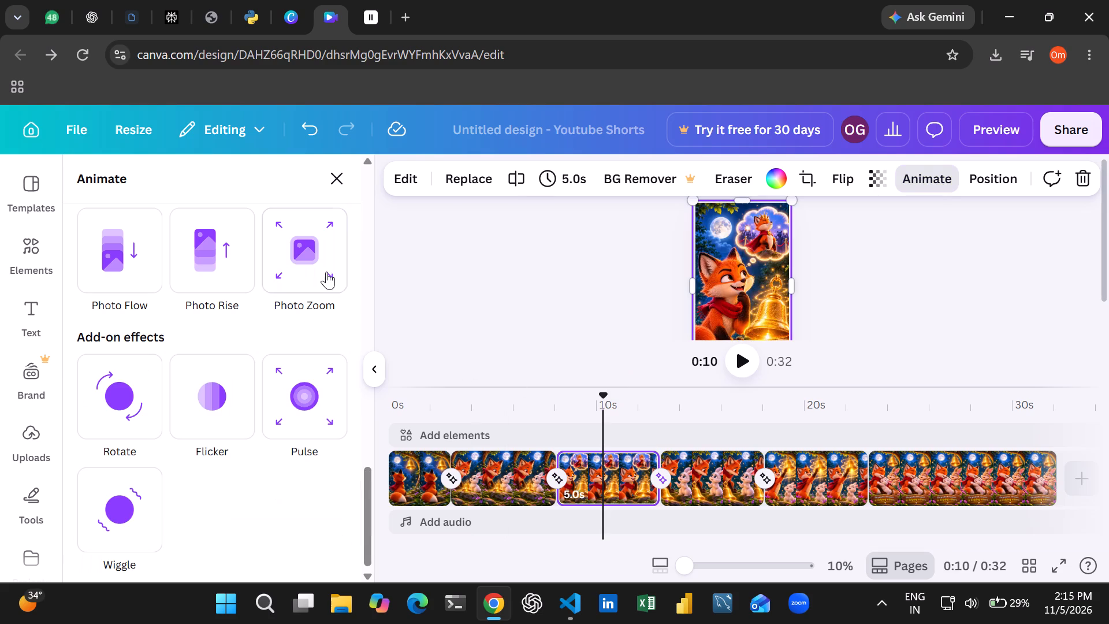
left_click(326, 272)
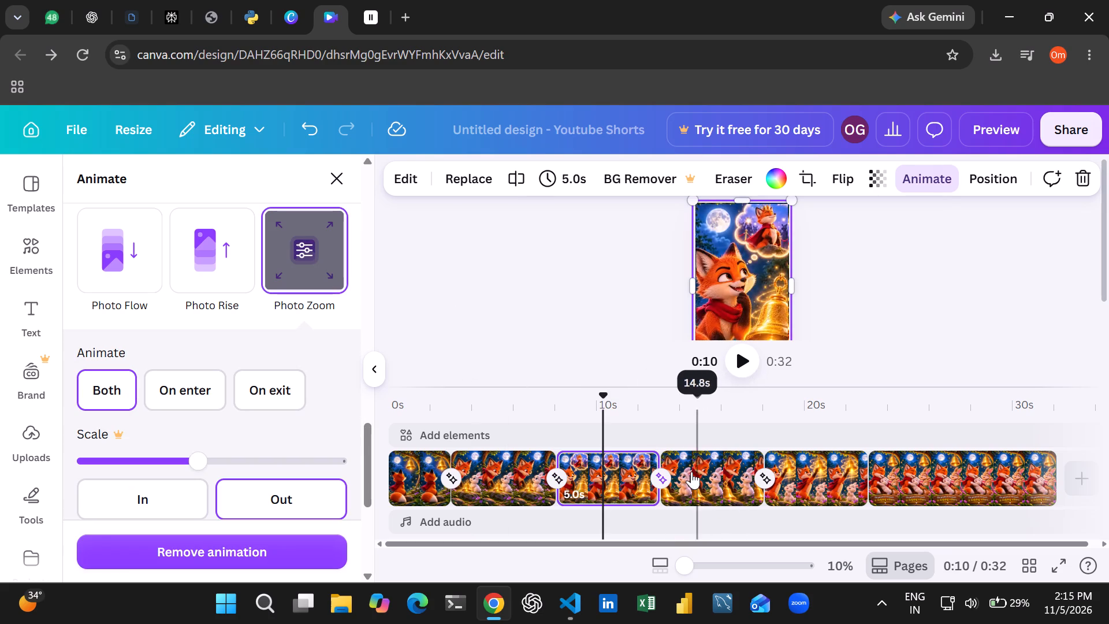
left_click(690, 471)
left_click(311, 262)
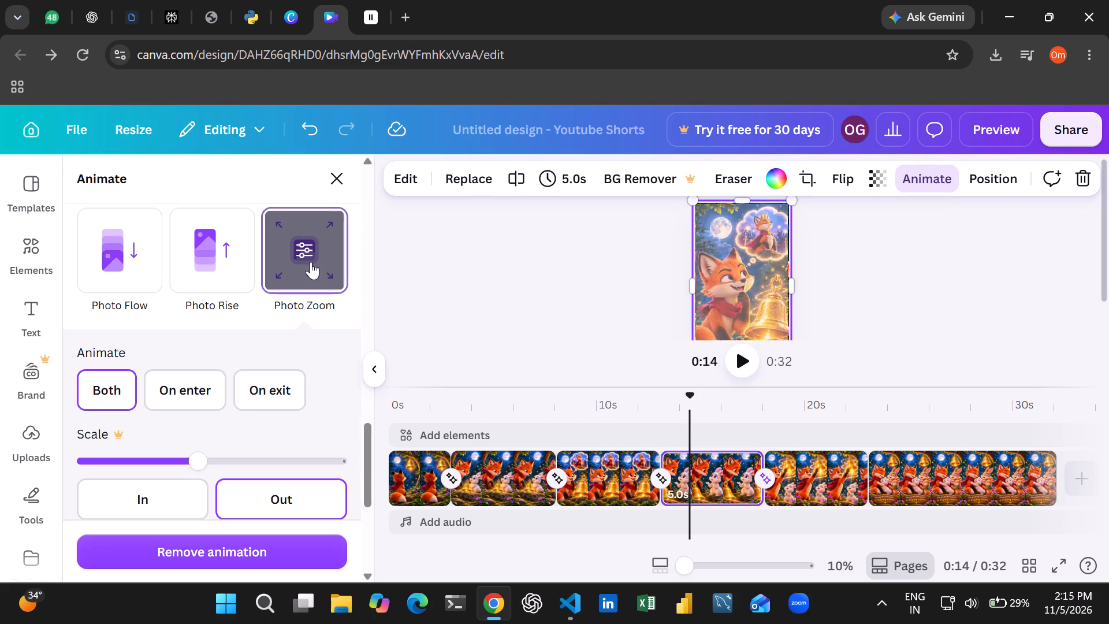
left_click(820, 497)
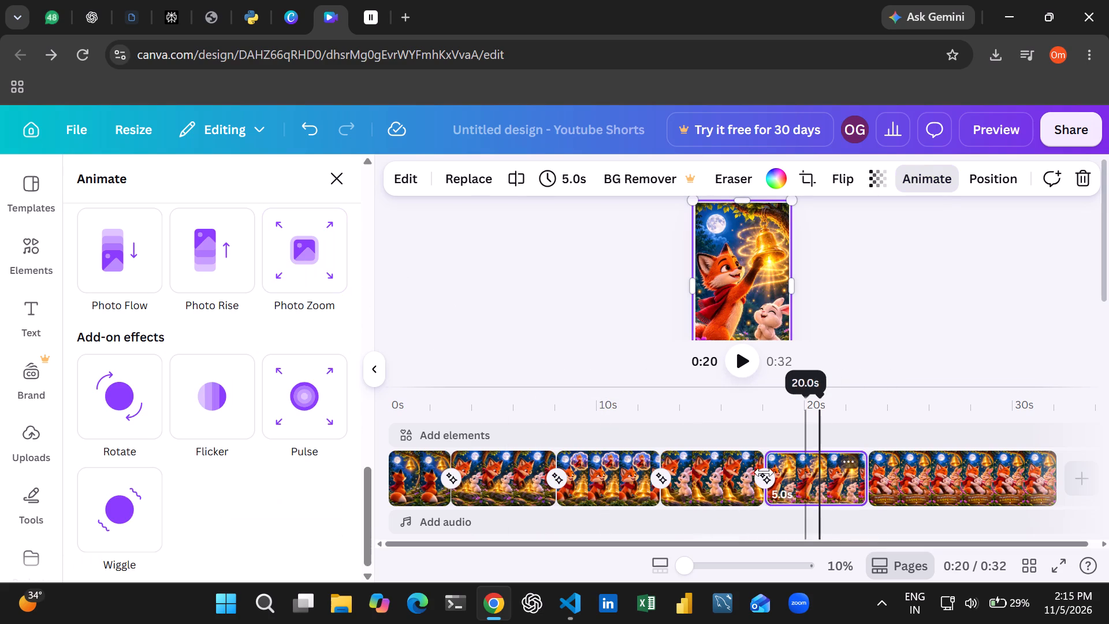
left_click(335, 250)
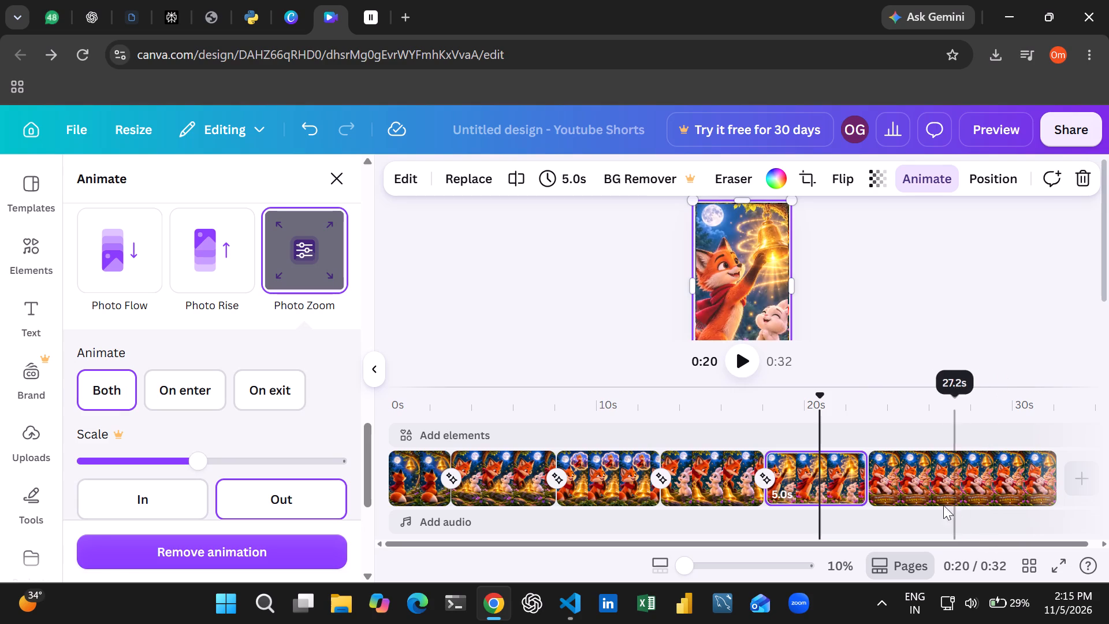
left_click(931, 492)
left_click(269, 251)
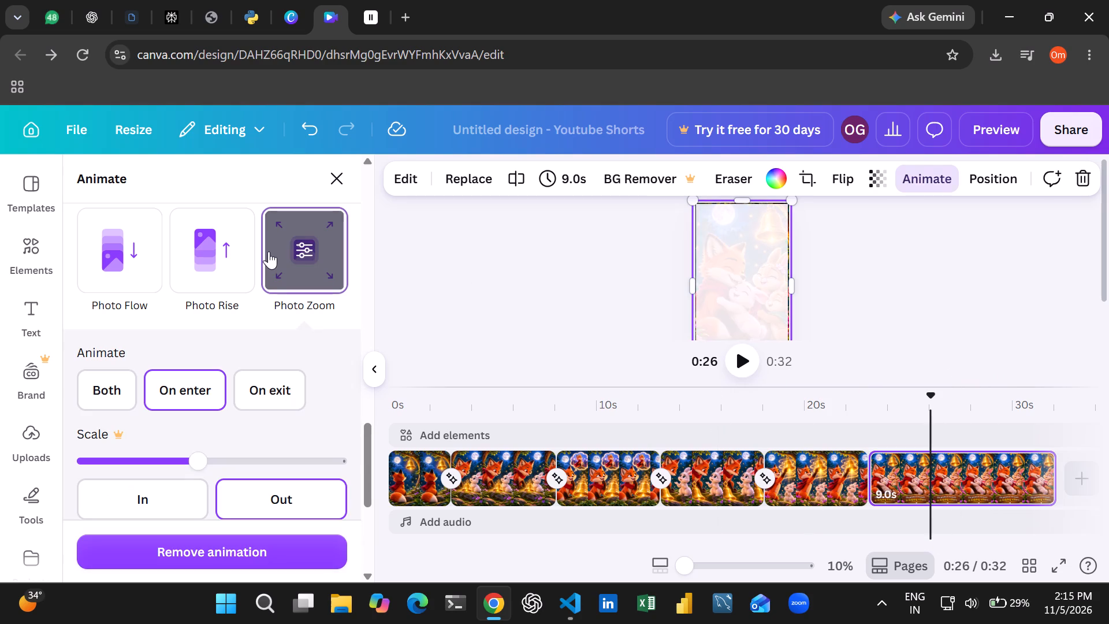
Play the video from the beginning to preview the Photo Zoom animations.
left_click(393, 455)
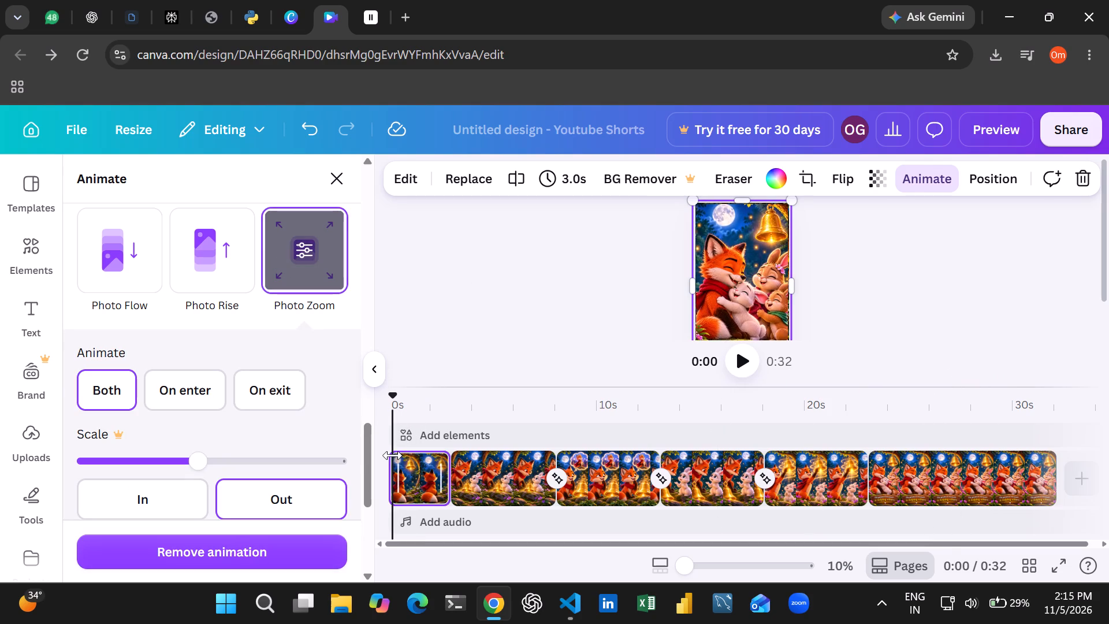
left_click(742, 357)
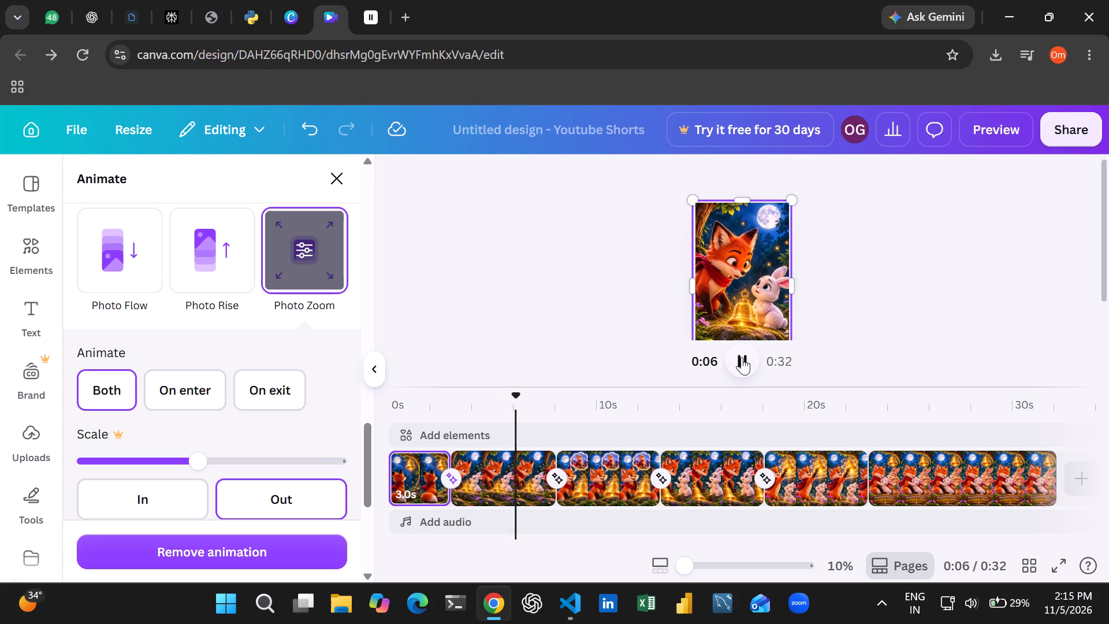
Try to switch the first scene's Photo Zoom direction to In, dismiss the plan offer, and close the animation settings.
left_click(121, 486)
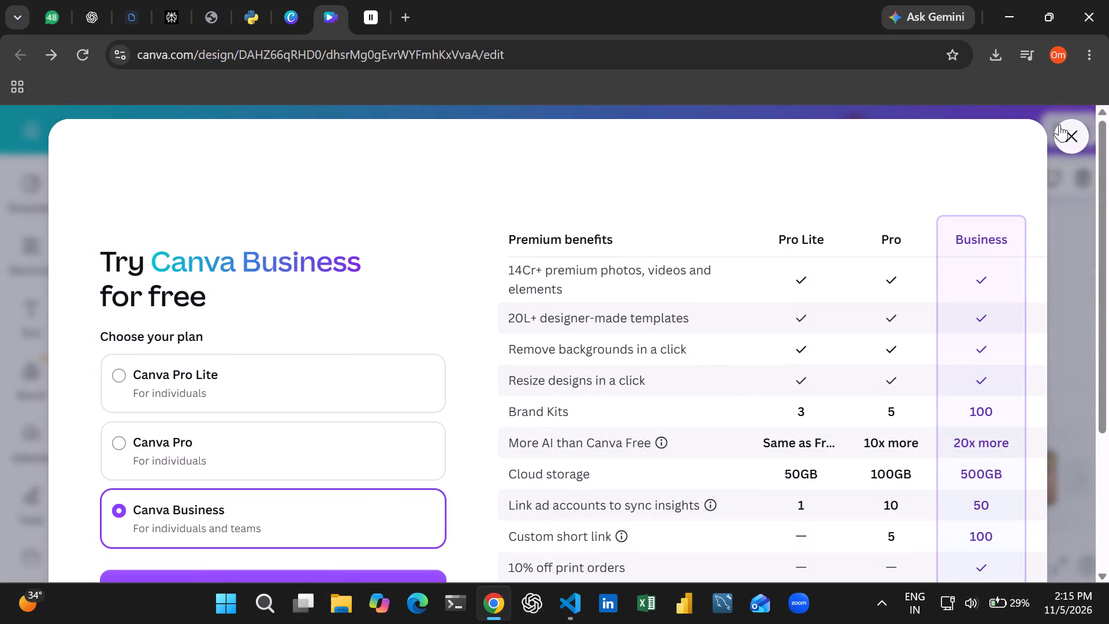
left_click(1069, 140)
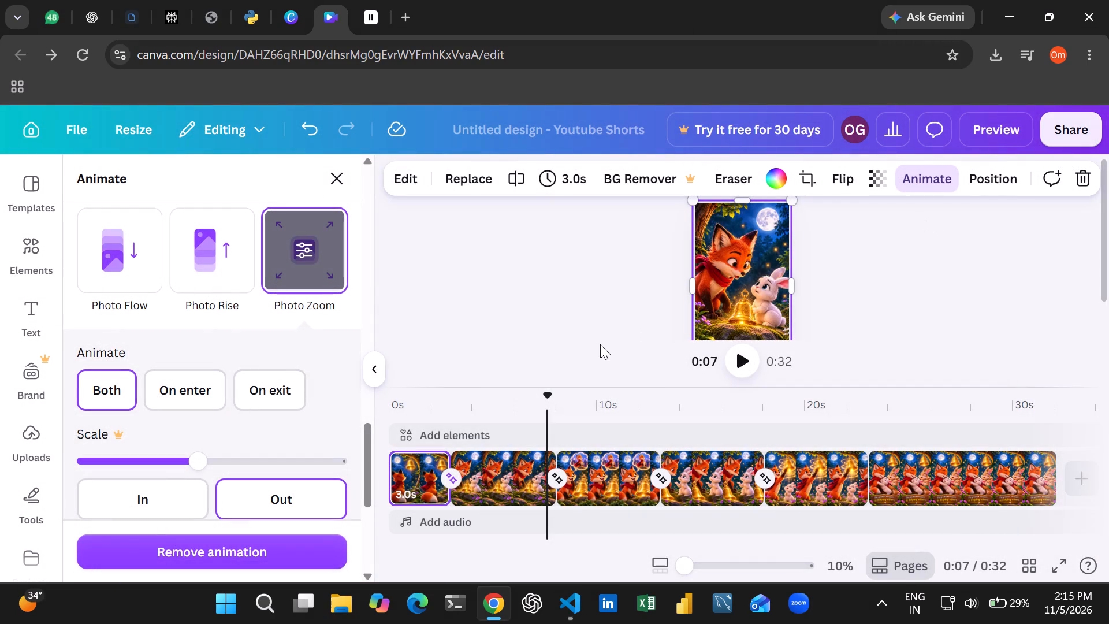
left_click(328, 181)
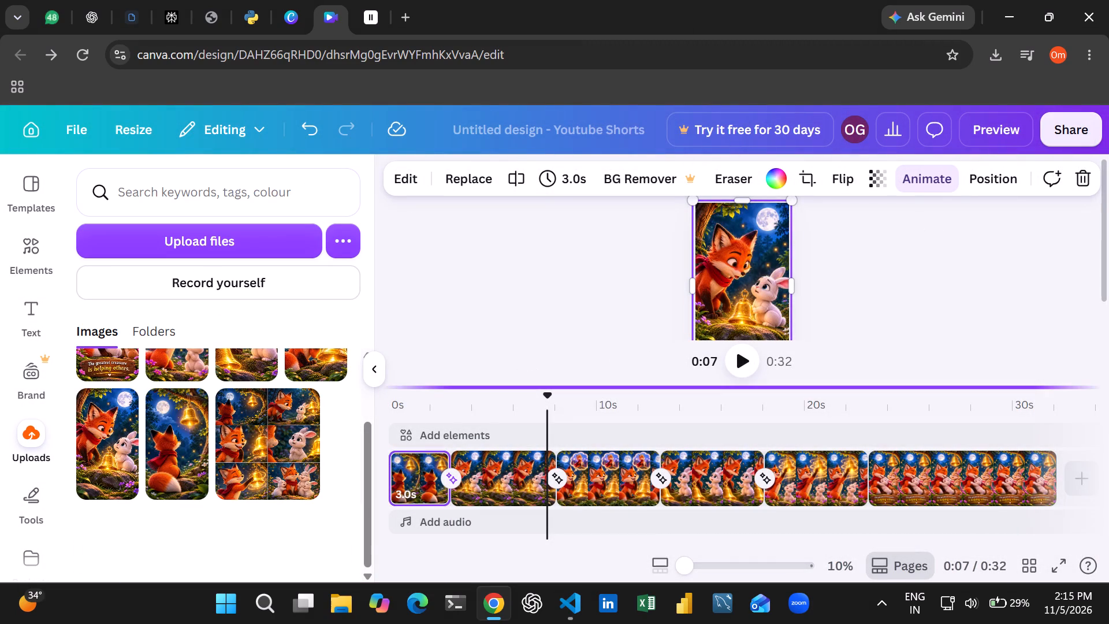
Play the video from the beginning to preview the animated scenes and transitions, stopping about 15 seconds in.
left_click_drag(546, 395, 248, 398)
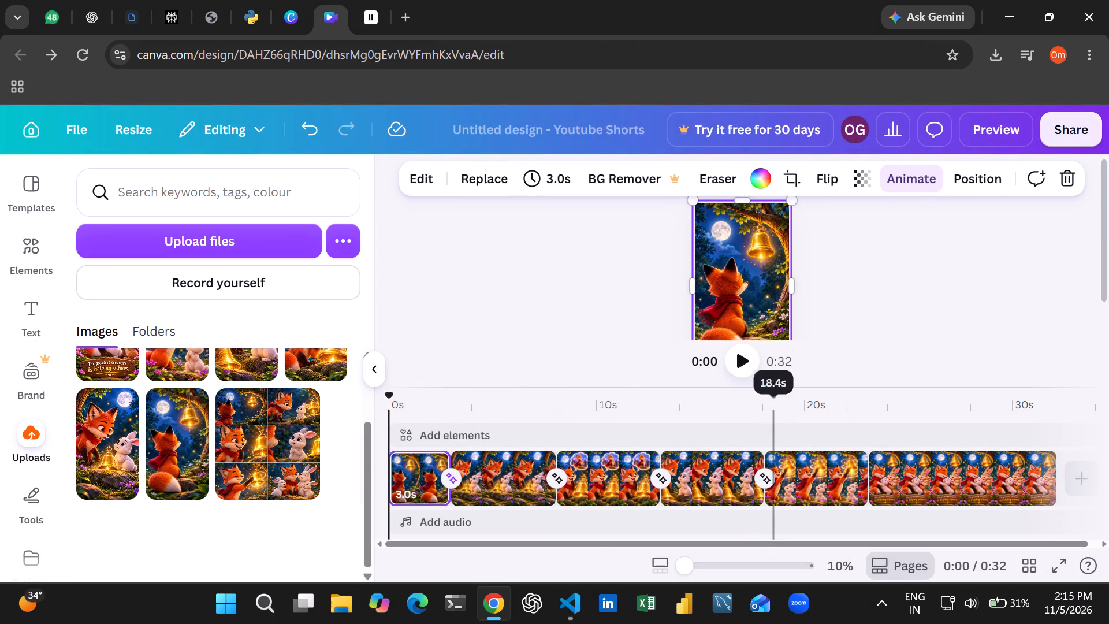
left_click(746, 367)
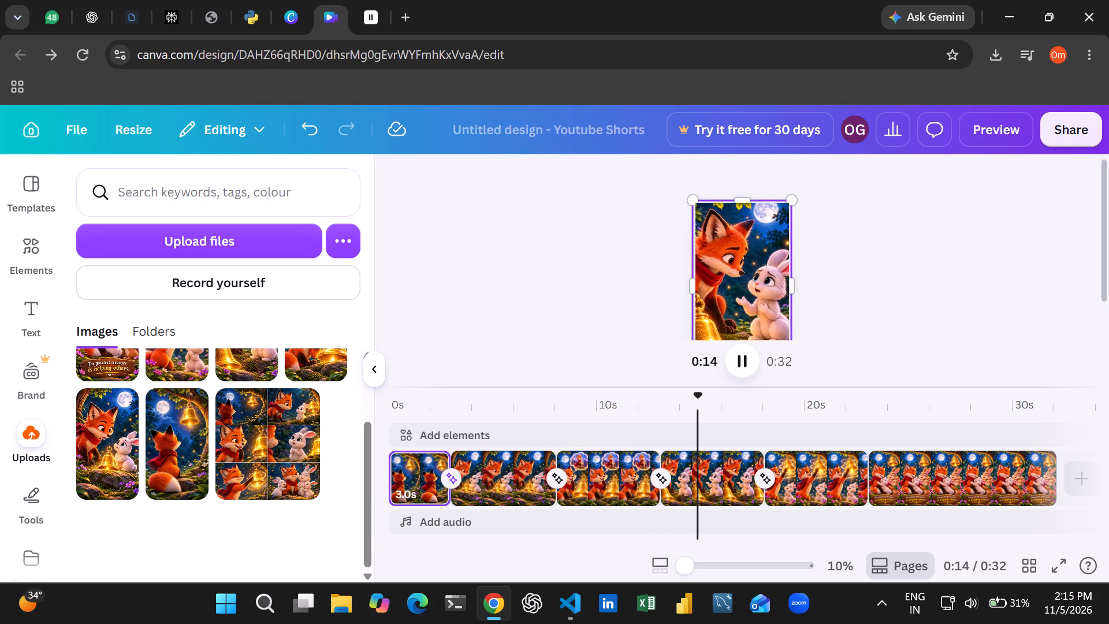
left_click_drag(678, 556, 663, 567)
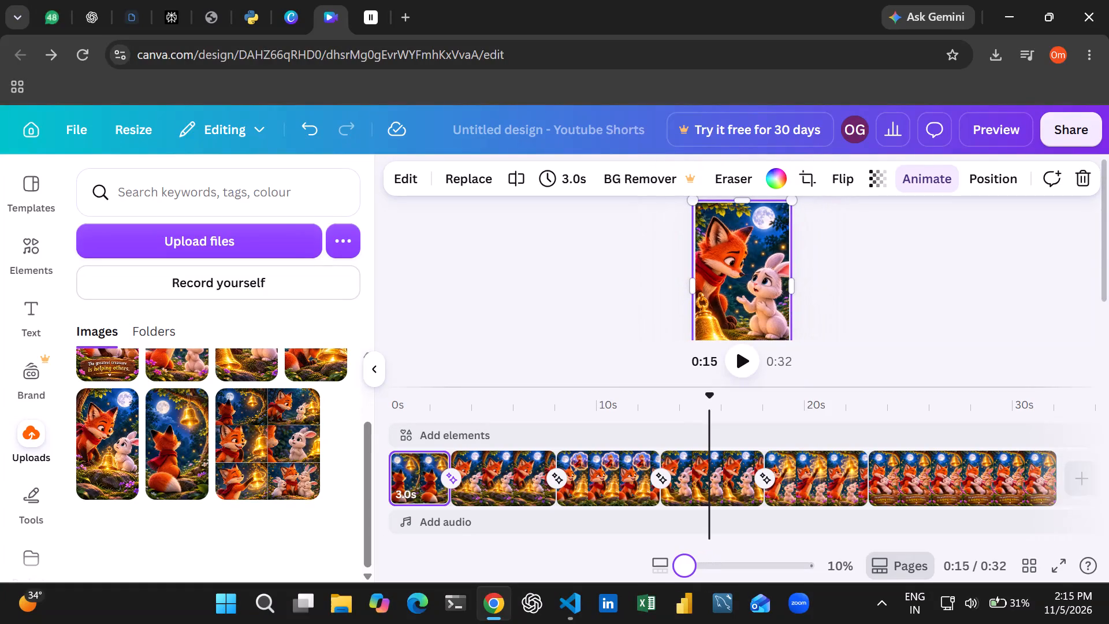
left_click_drag(663, 567, 658, 569)
Open the first scene's image editing options and browse the available tools, filters, apps and shadows.
left_click(409, 183)
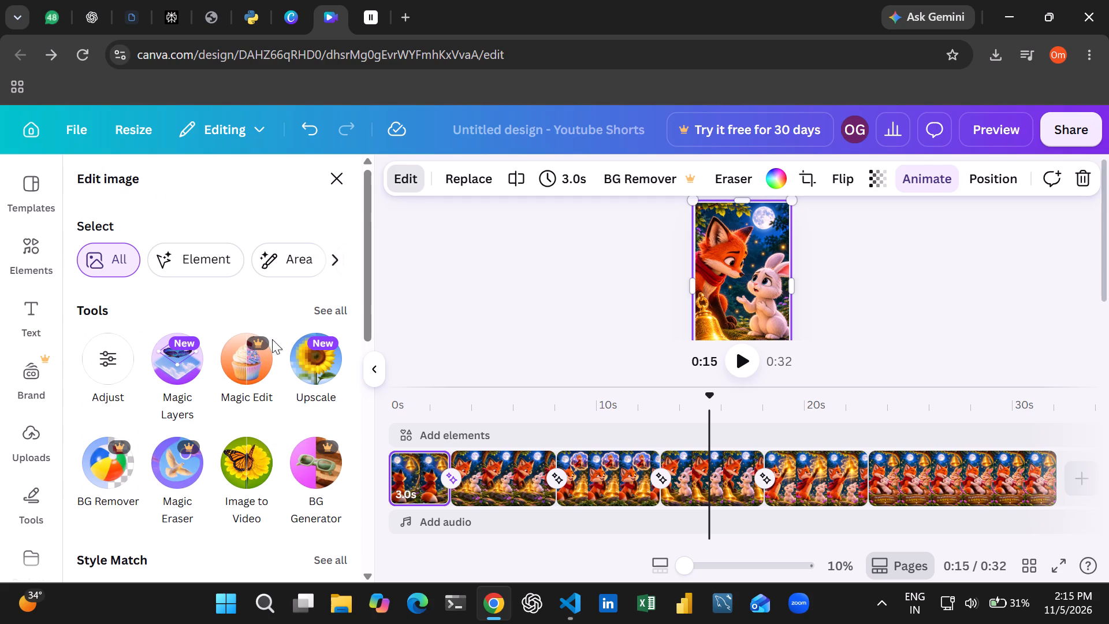
scroll(242, 399, "down", 5)
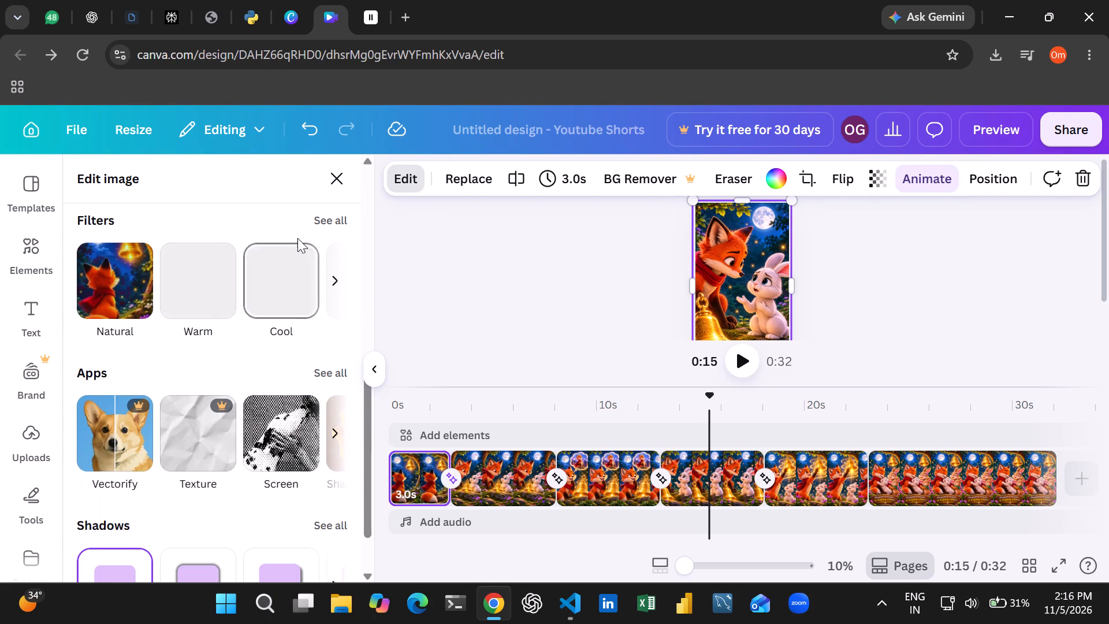
Switch to the open Python tutorial page and read through its introduction to numbers and text.
left_click(249, 26)
scroll(481, 272, "down", 3)
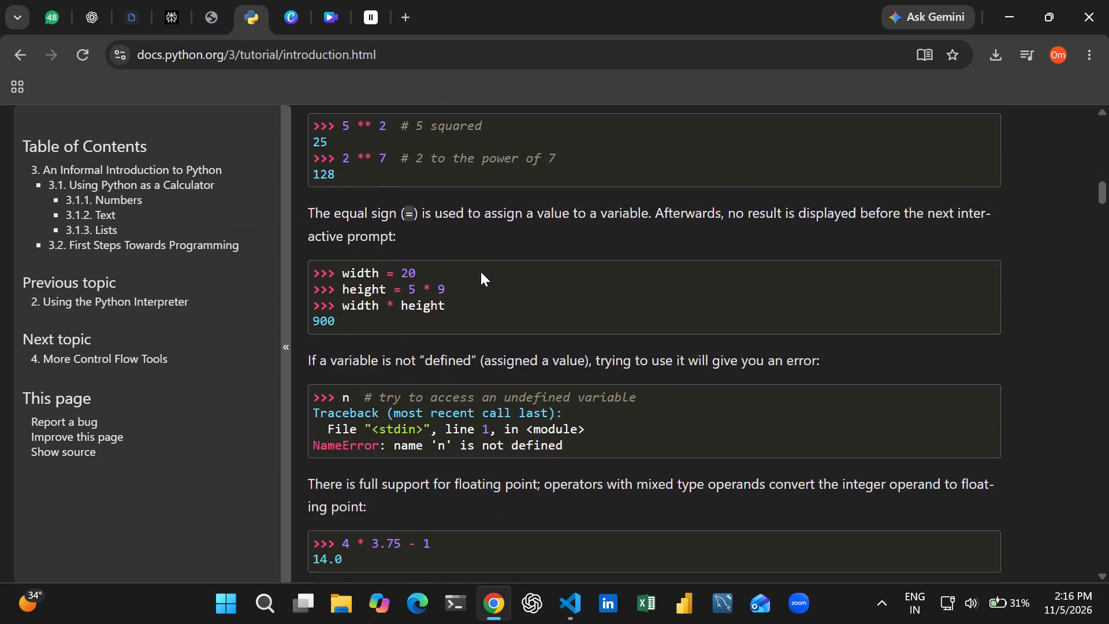
scroll(481, 272, "down", 4)
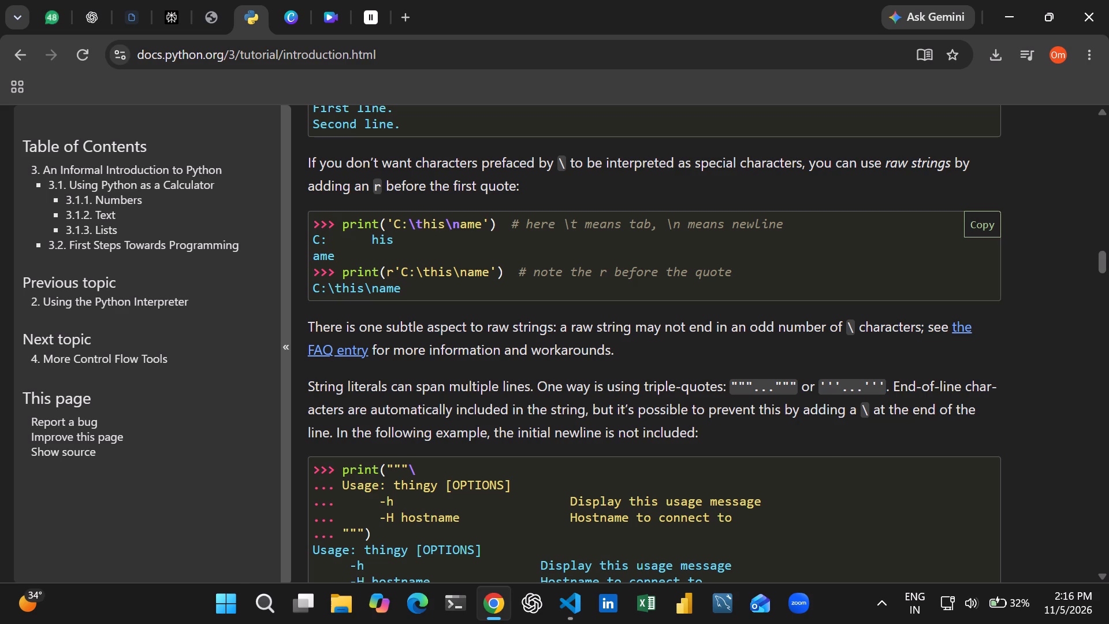
Search Windows for "k" and open the top match.
key("k")
key("Return")
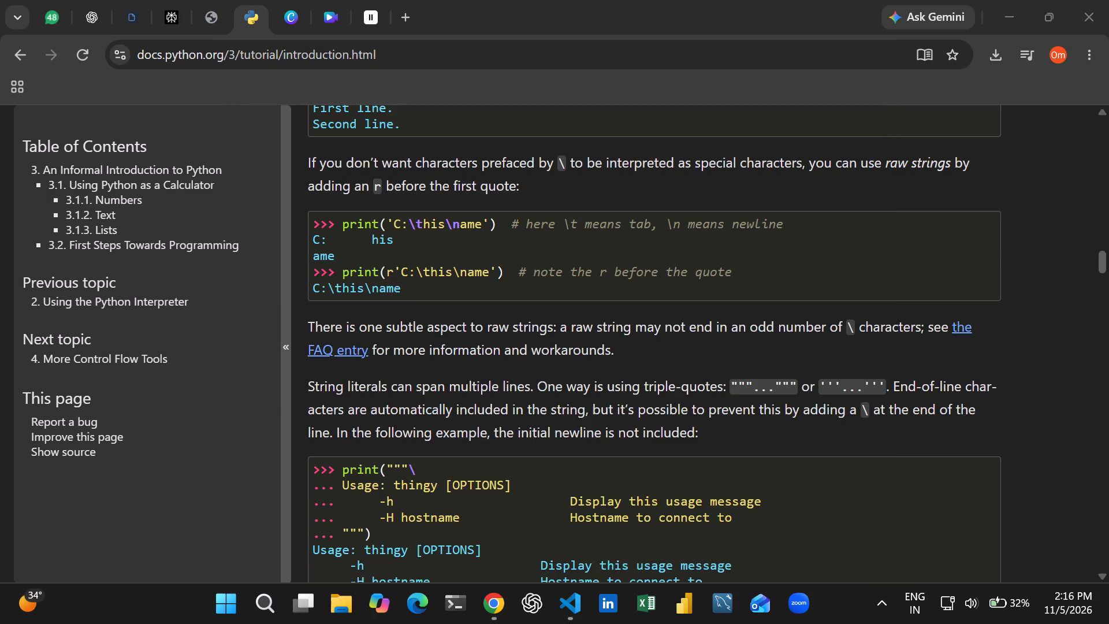
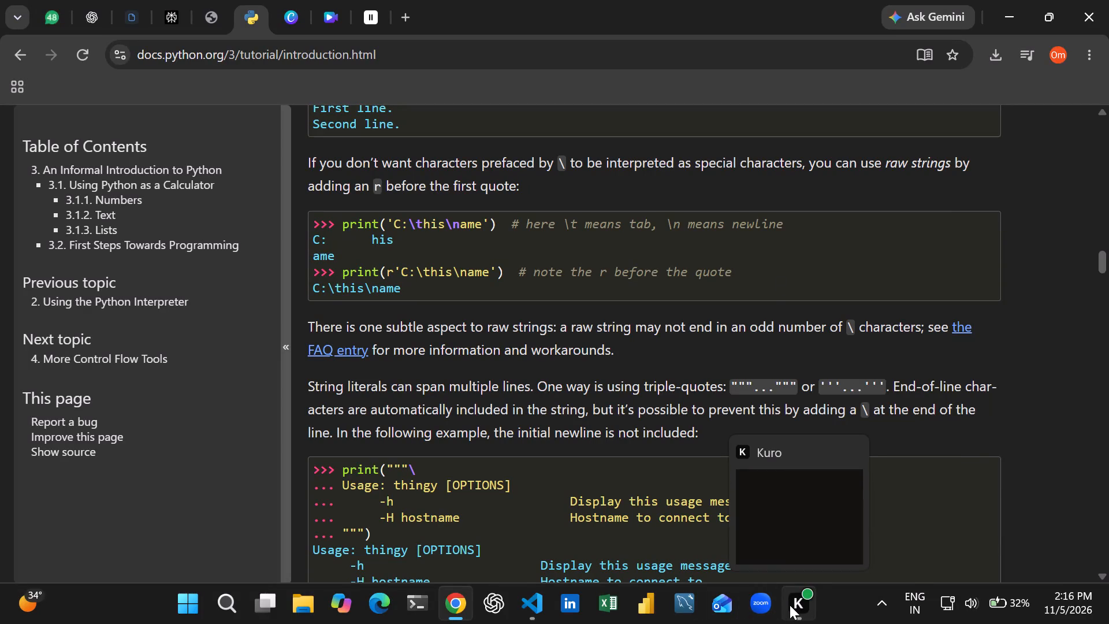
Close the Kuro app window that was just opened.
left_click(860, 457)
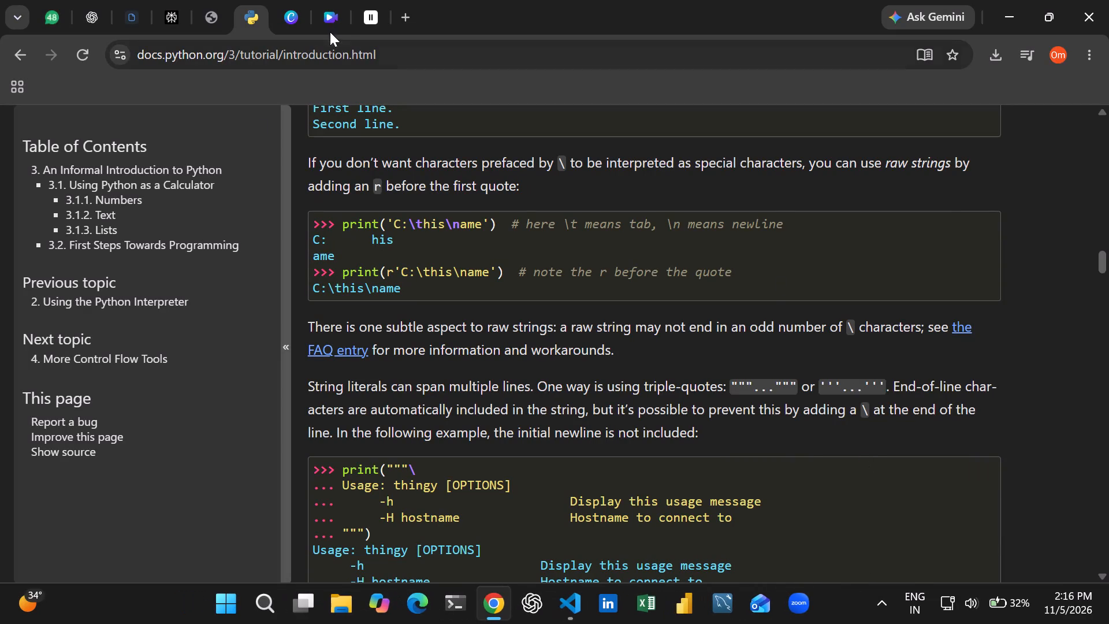
Return to the Canva Short design and move the playhead back to the start of the timeline at 0:00.
left_click(329, 23)
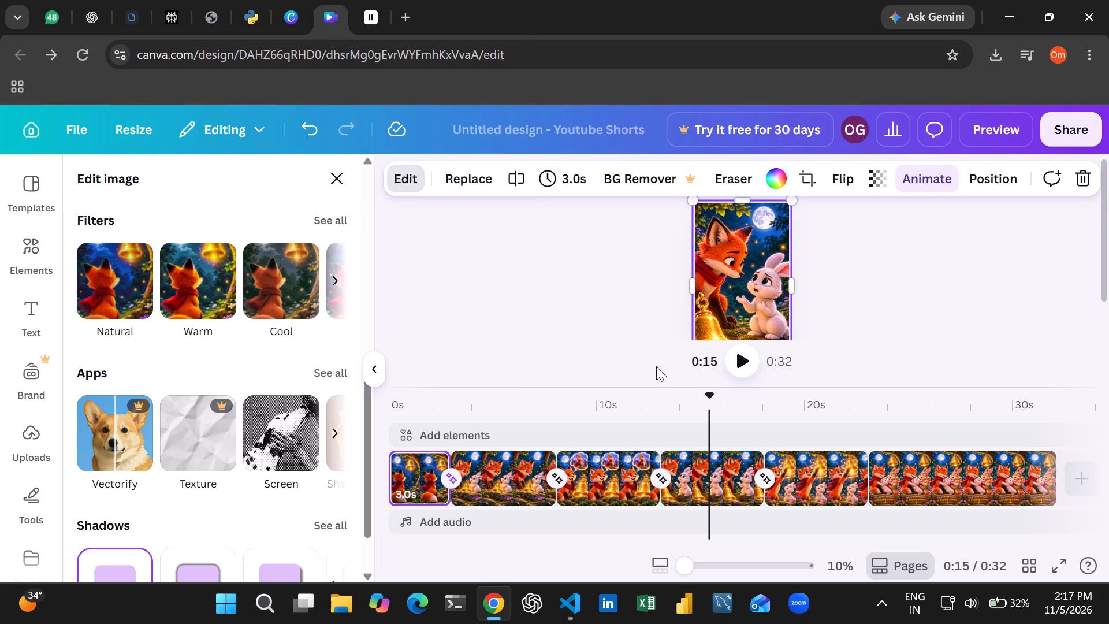
left_click_drag(710, 393, 349, 394)
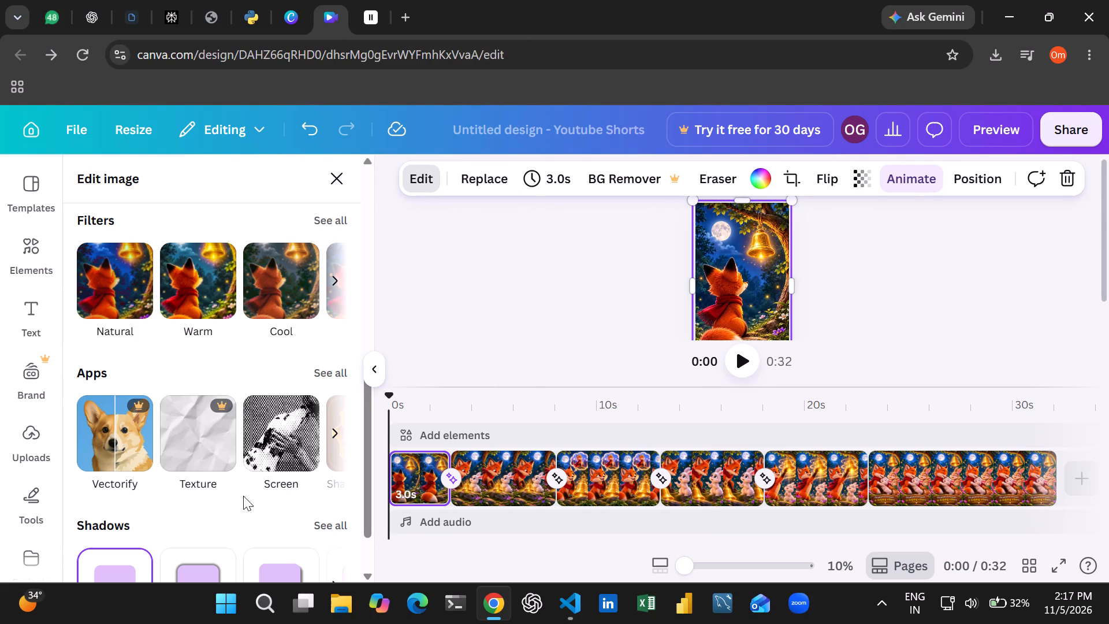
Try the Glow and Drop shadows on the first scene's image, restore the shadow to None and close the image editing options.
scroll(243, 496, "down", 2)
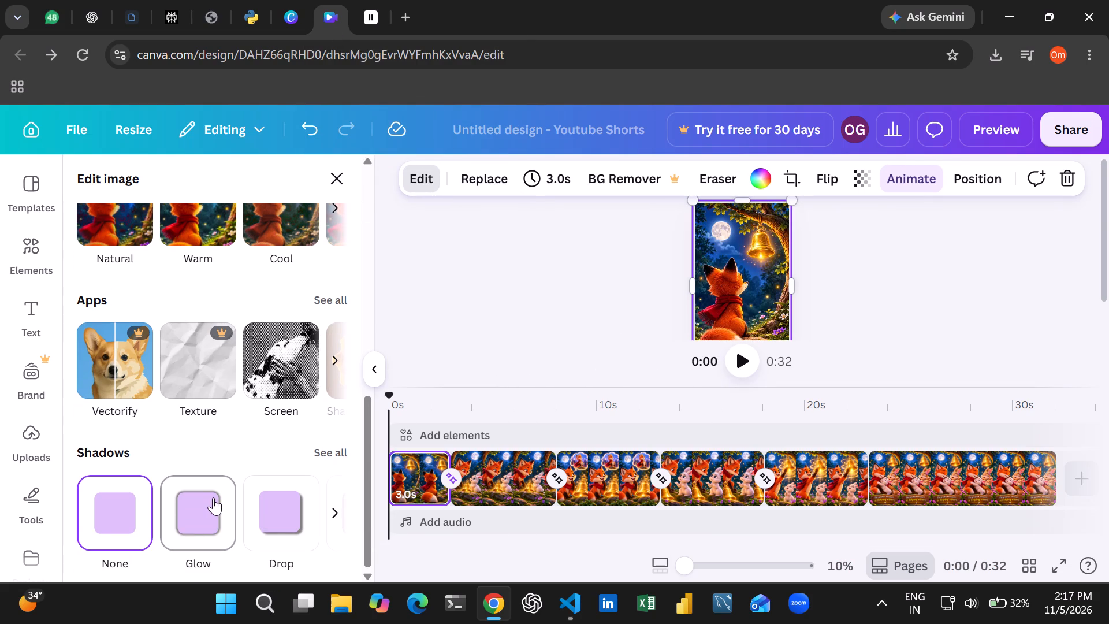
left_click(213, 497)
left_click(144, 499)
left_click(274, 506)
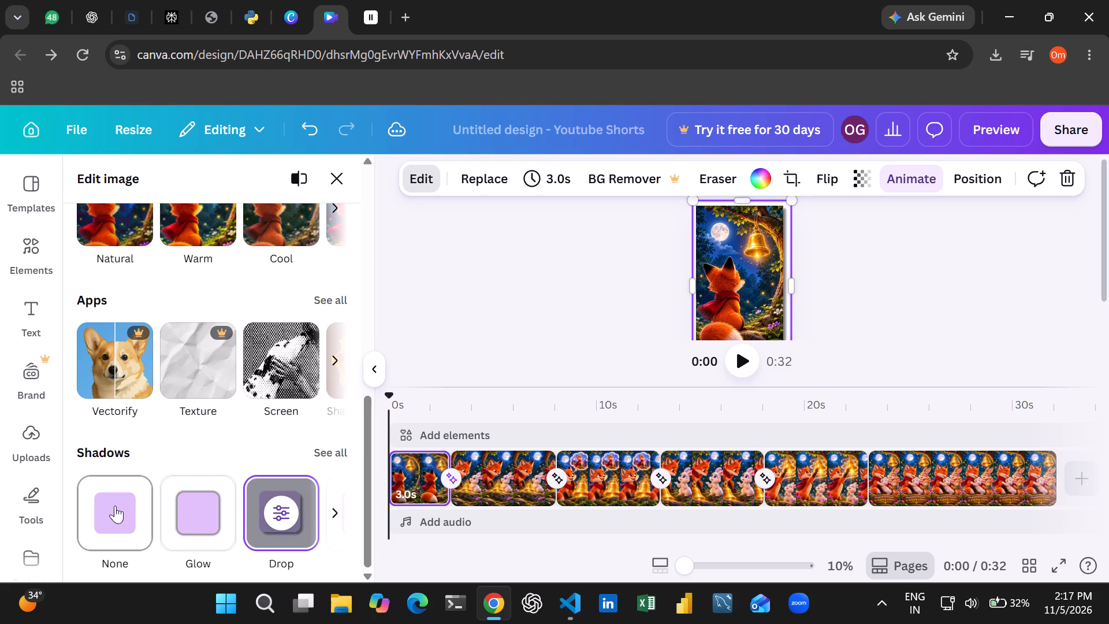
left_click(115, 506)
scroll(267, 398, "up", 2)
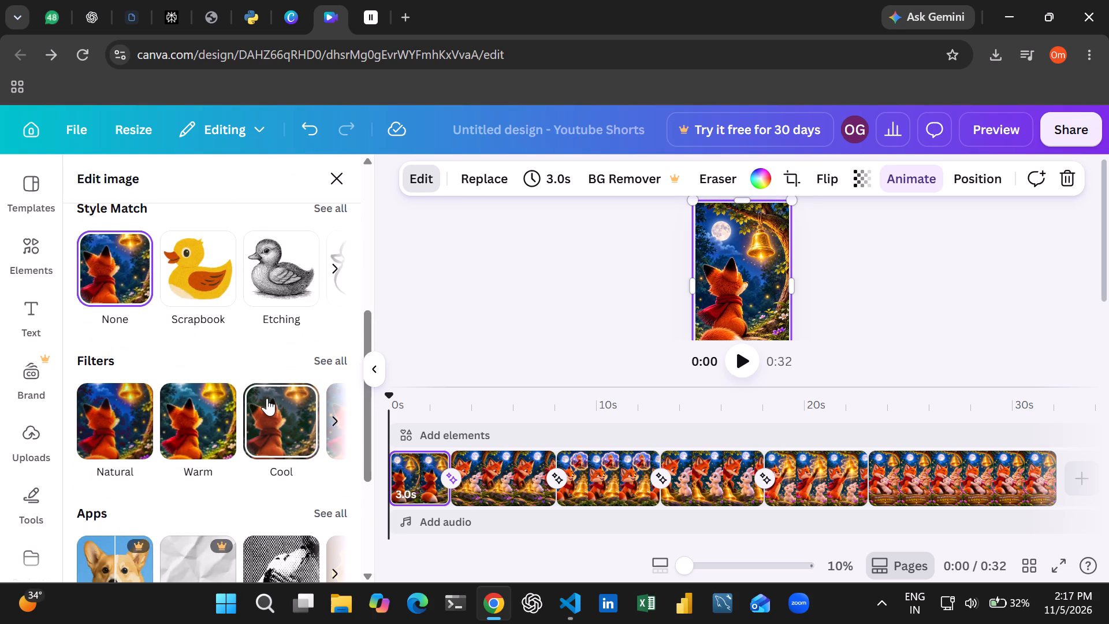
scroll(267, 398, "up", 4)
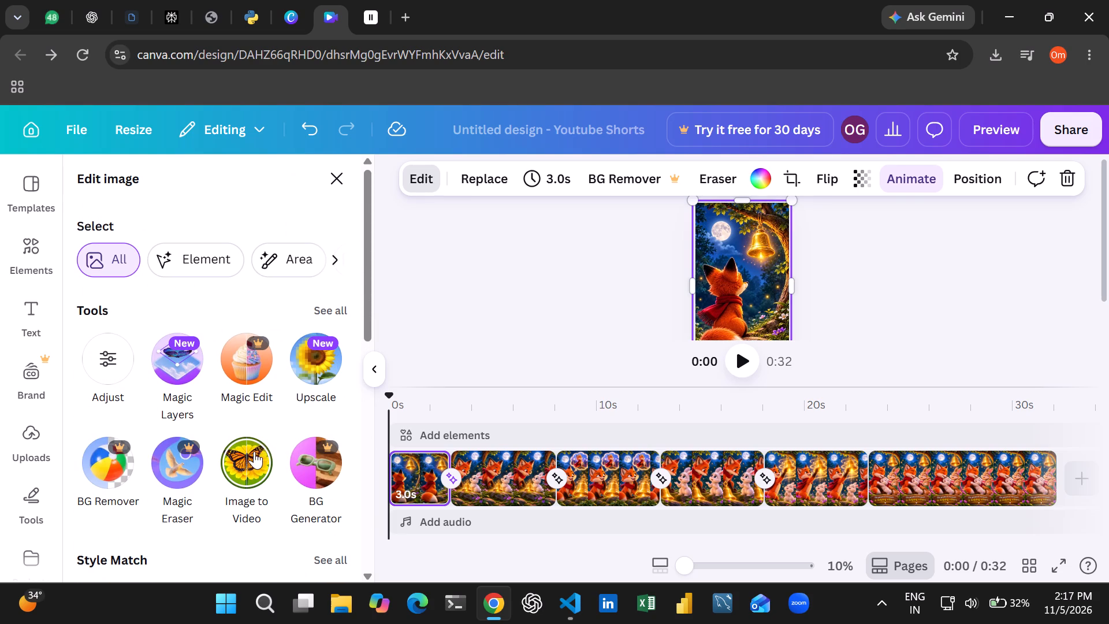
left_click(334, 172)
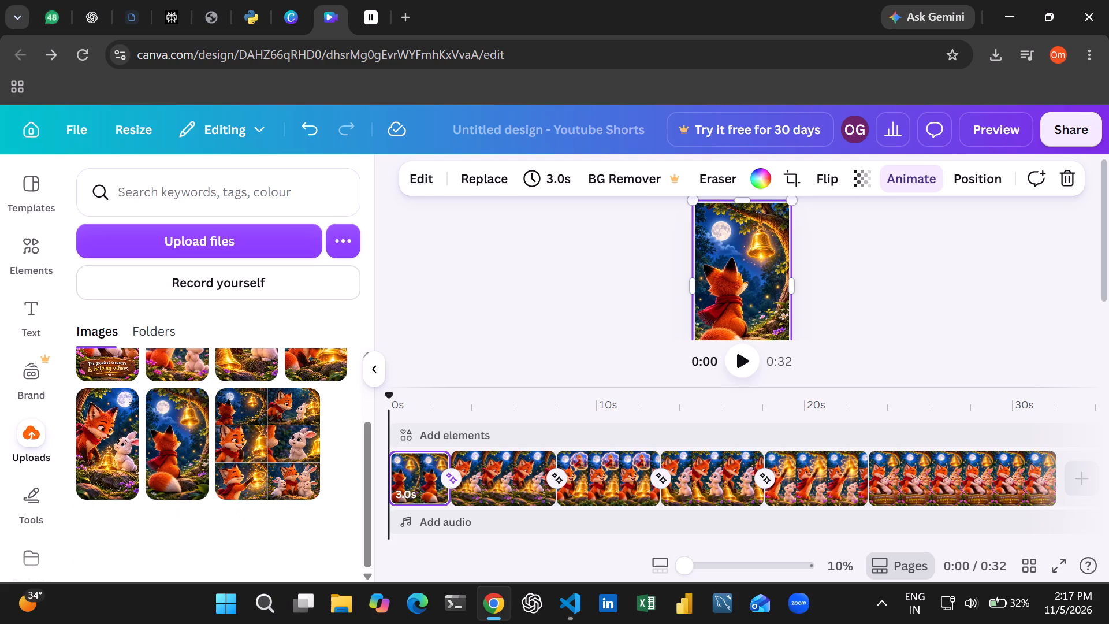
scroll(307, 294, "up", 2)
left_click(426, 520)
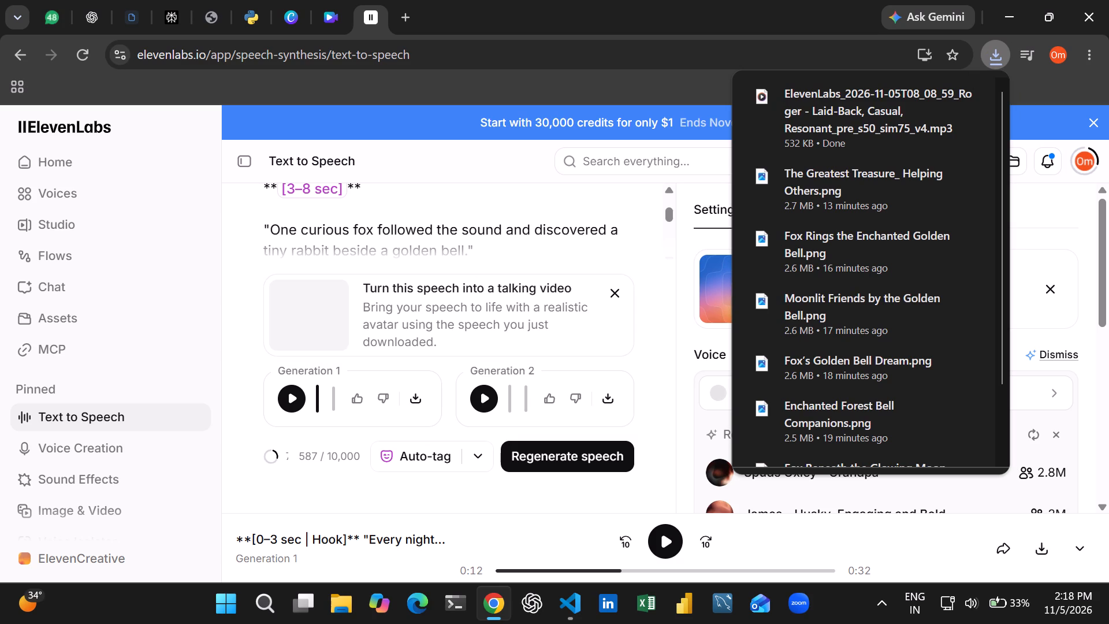
Switch back to the Canva design and upload the downloaded ElevenLabs Roger voiceover MP3 from the Downloads folder.
left_click(318, 8)
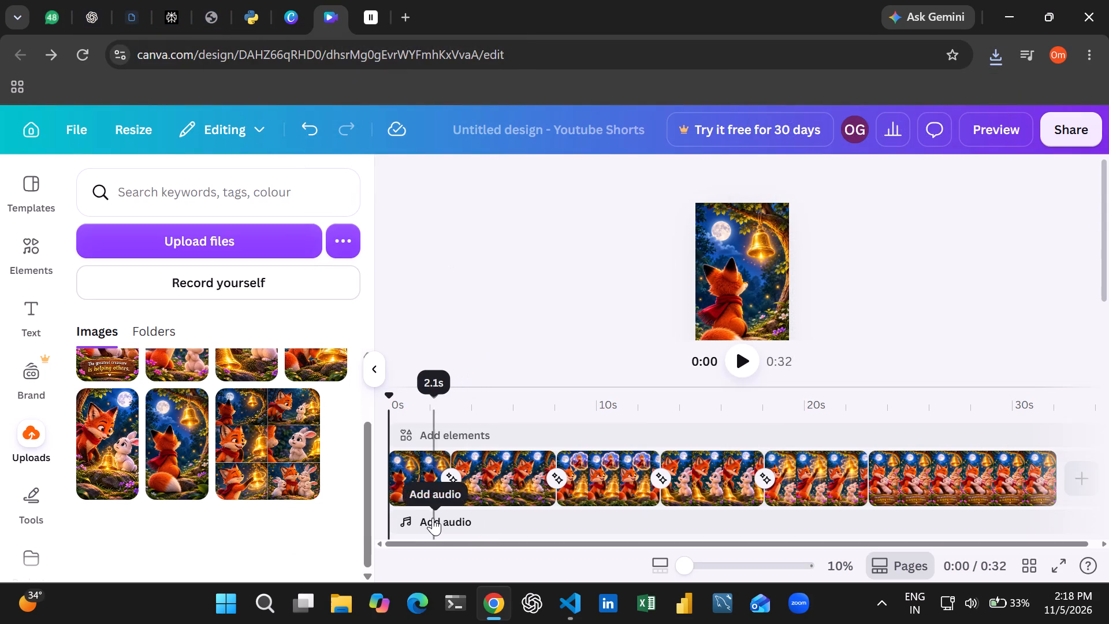
left_click(430, 518)
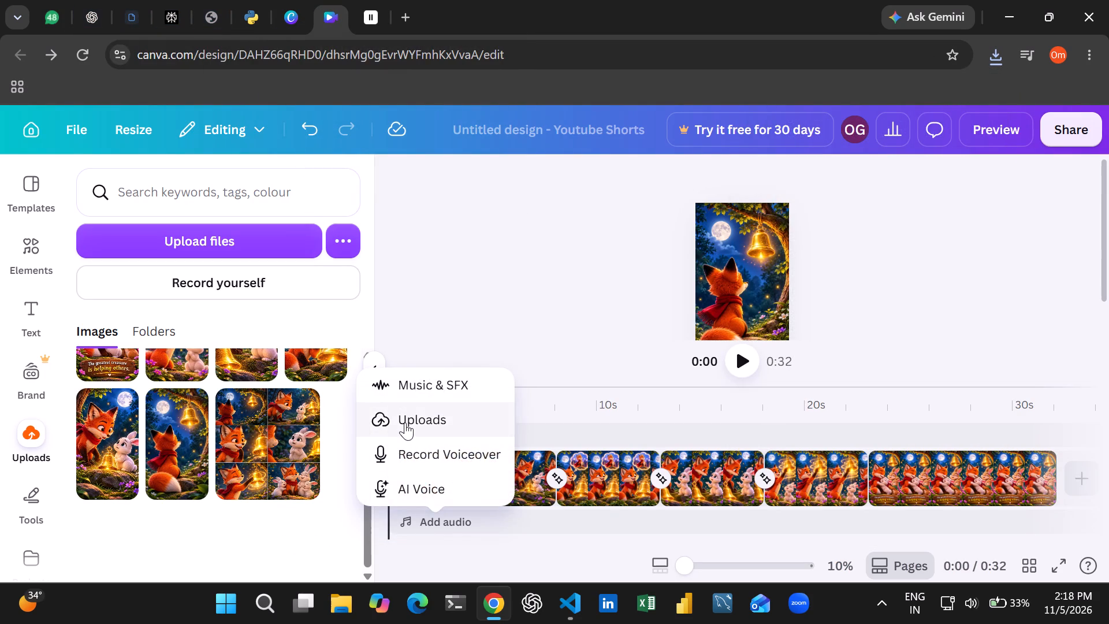
left_click(405, 422)
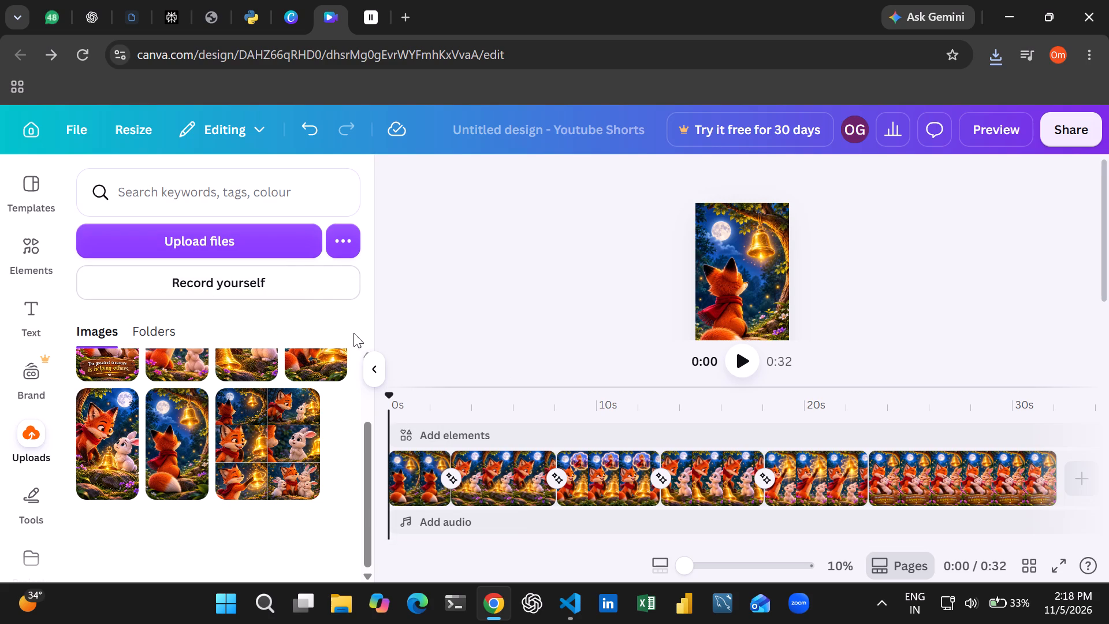
left_click(266, 240)
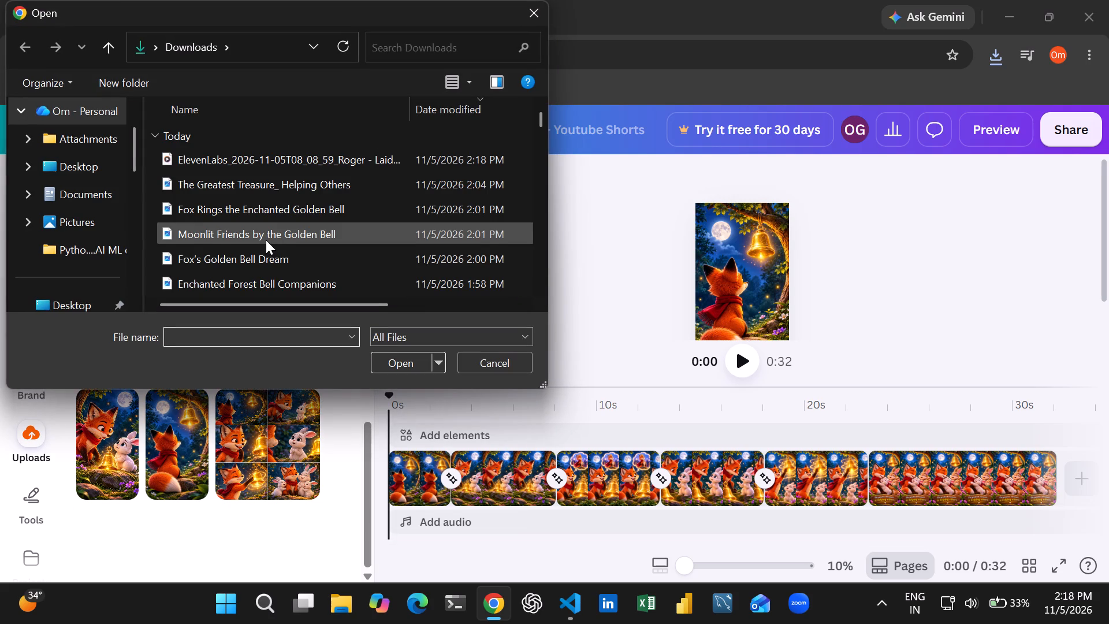
double_click(253, 158)
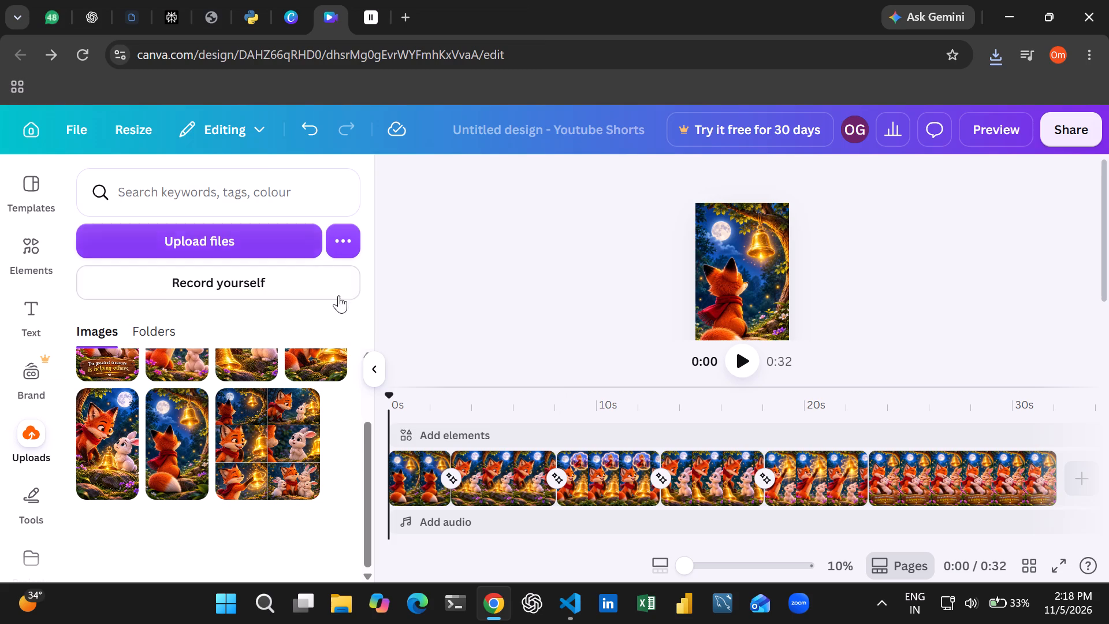
scroll(265, 424, "up", 2)
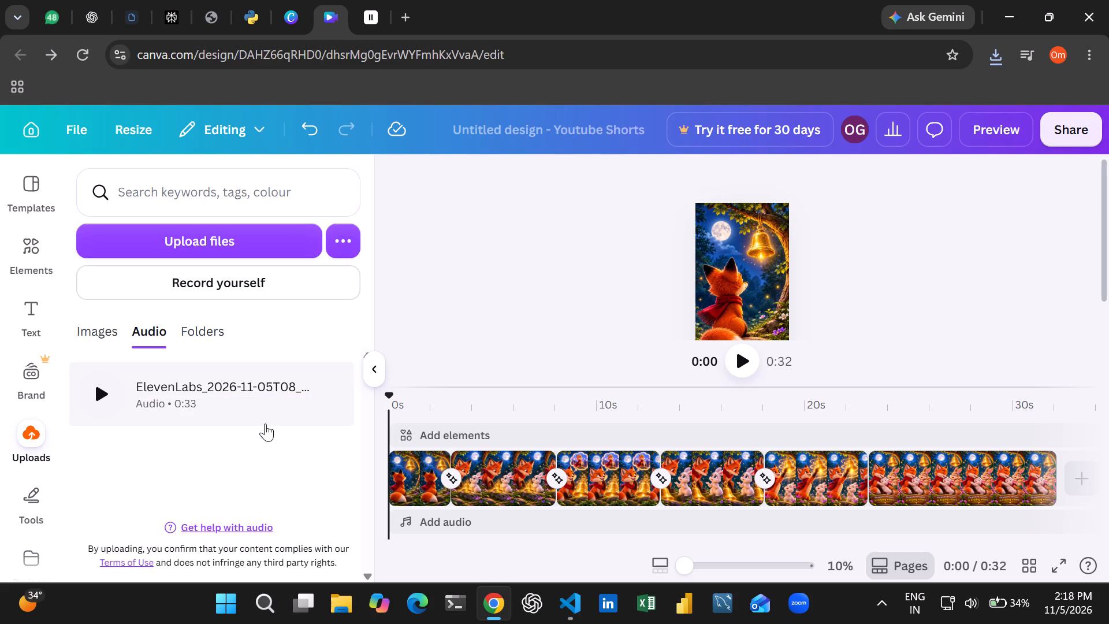
Preview the uploaded ElevenLabs voiceover, add it to the timeline from 0:00 as two stacked audio tracks, and stop the preview.
left_click(101, 382)
double_click(243, 406)
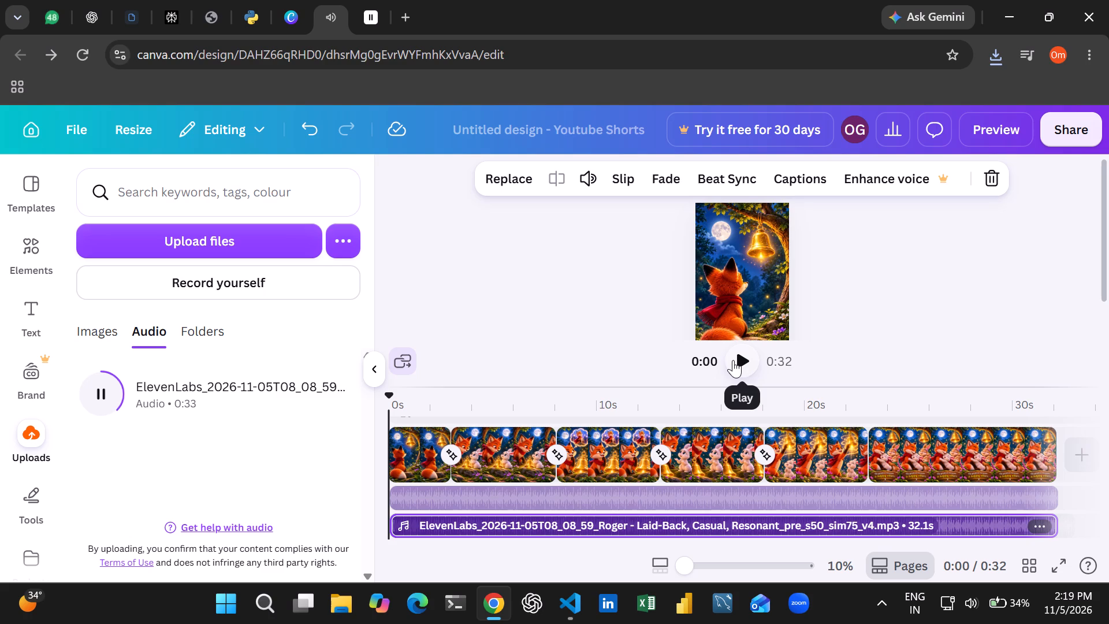
left_click(101, 392)
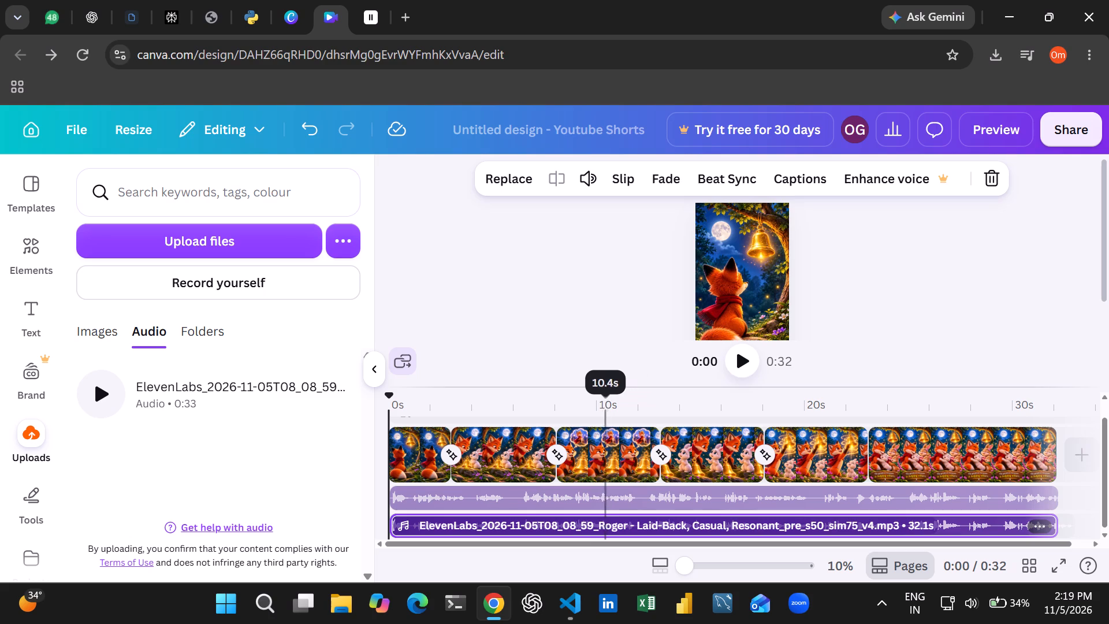
Play the whole video from beginning to end to check the scenes against the voiceover.
left_click(734, 369)
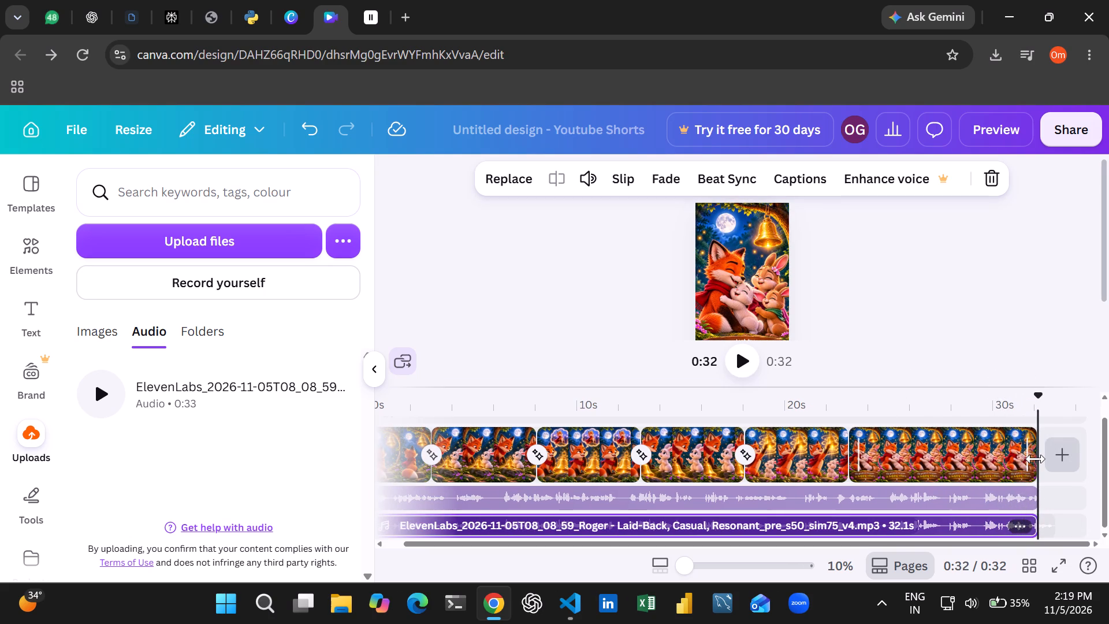
Extend the final scene's duration to 9.9 seconds on the timeline.
left_click_drag(1036, 459, 1012, 459)
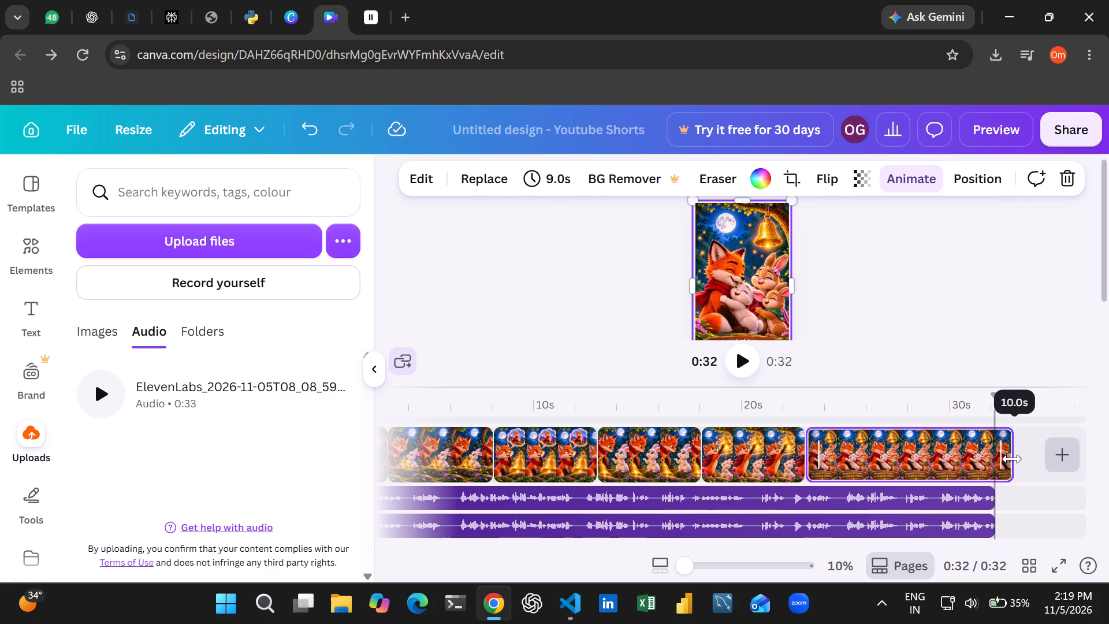
left_click_drag(1012, 459, 1011, 459)
left_click(746, 361)
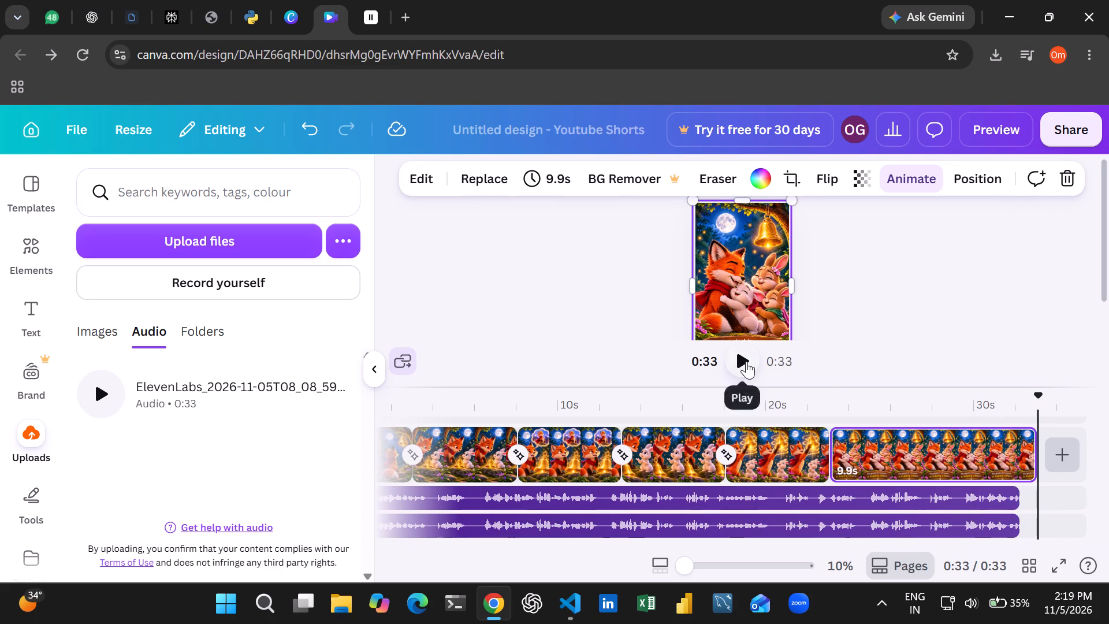
left_click(746, 361)
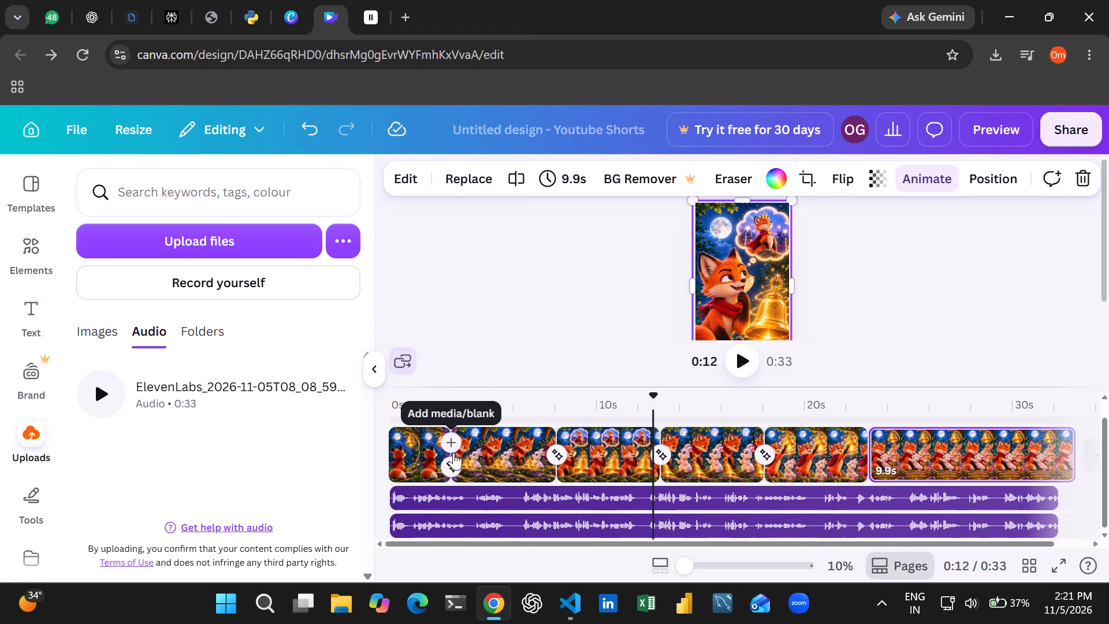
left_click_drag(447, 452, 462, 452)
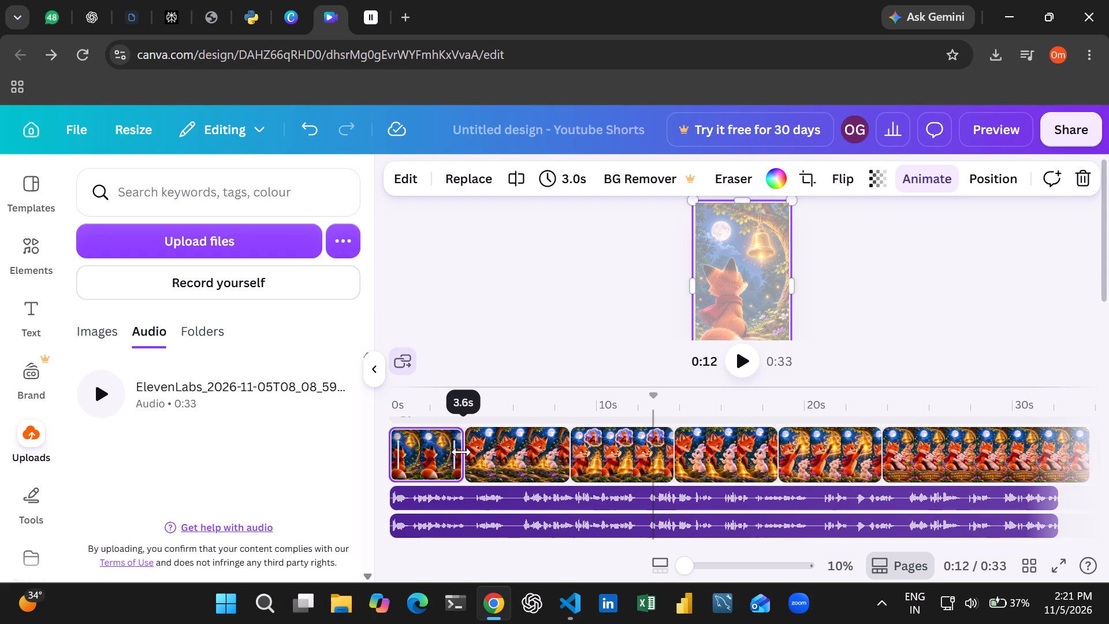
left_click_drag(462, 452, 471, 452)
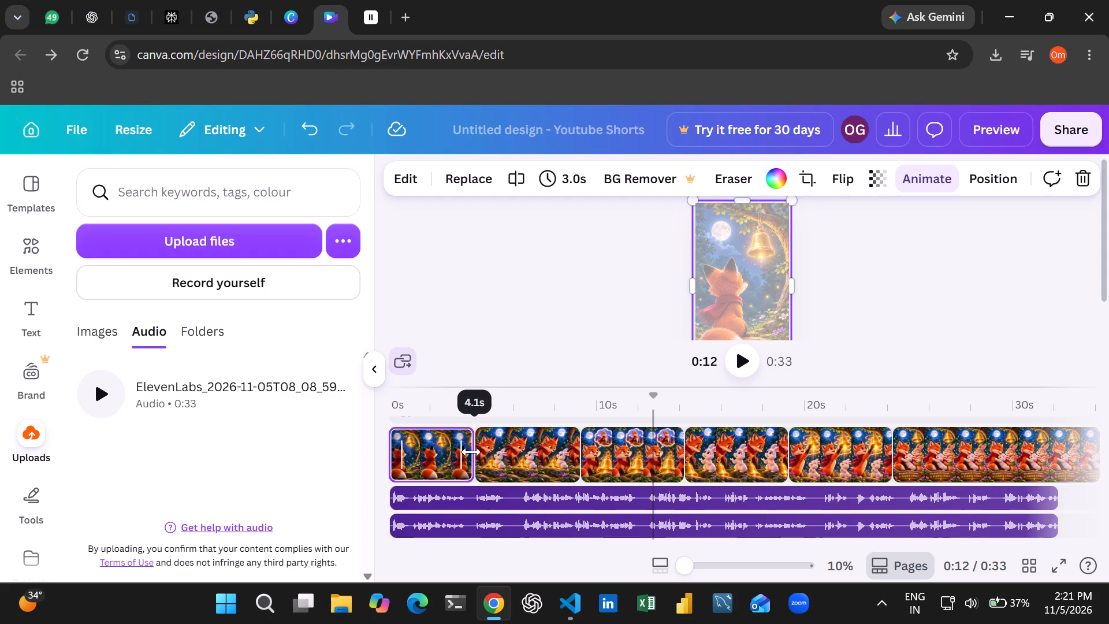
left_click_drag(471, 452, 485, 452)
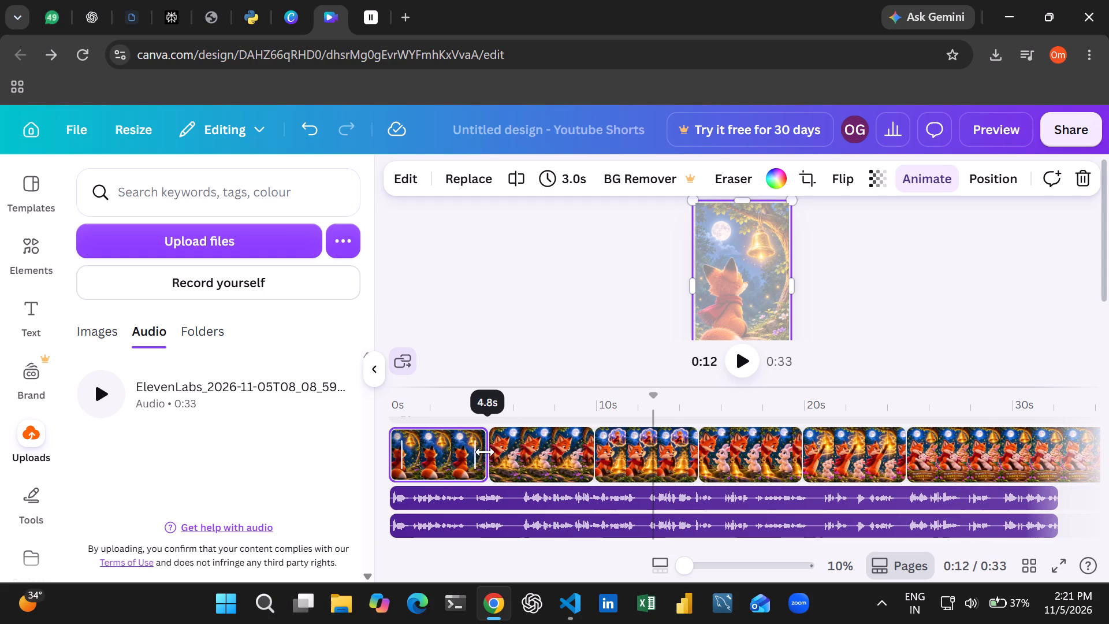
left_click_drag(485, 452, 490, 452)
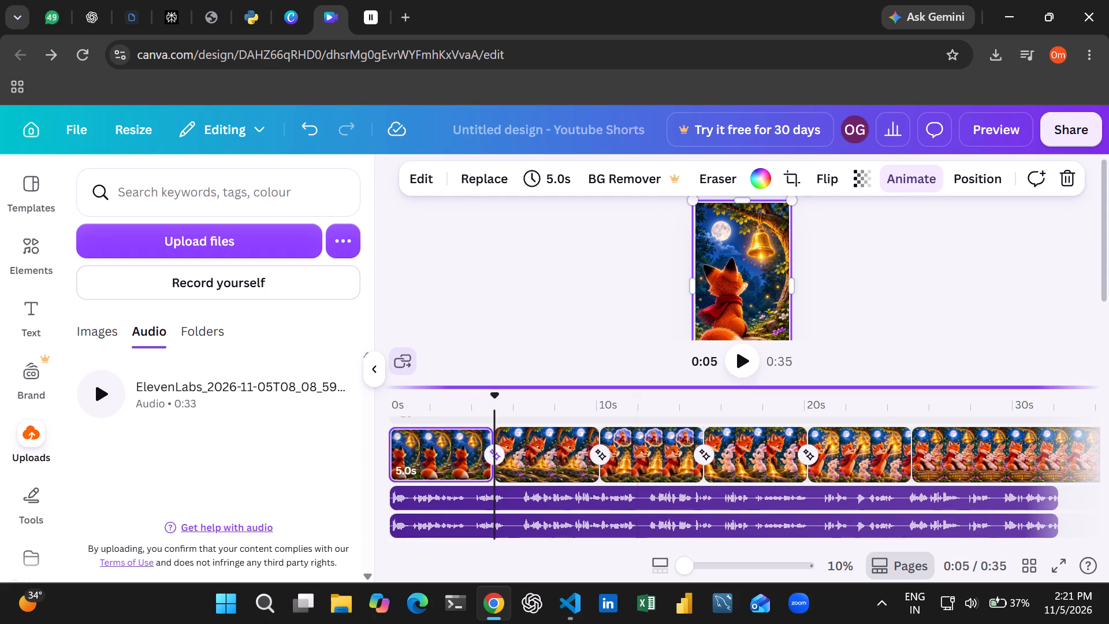
Play the video from the beginning to about 9 seconds to check the opening scenes against the voiceover, then rewind to 0:00.
left_click_drag(493, 395, 333, 415)
left_click(741, 354)
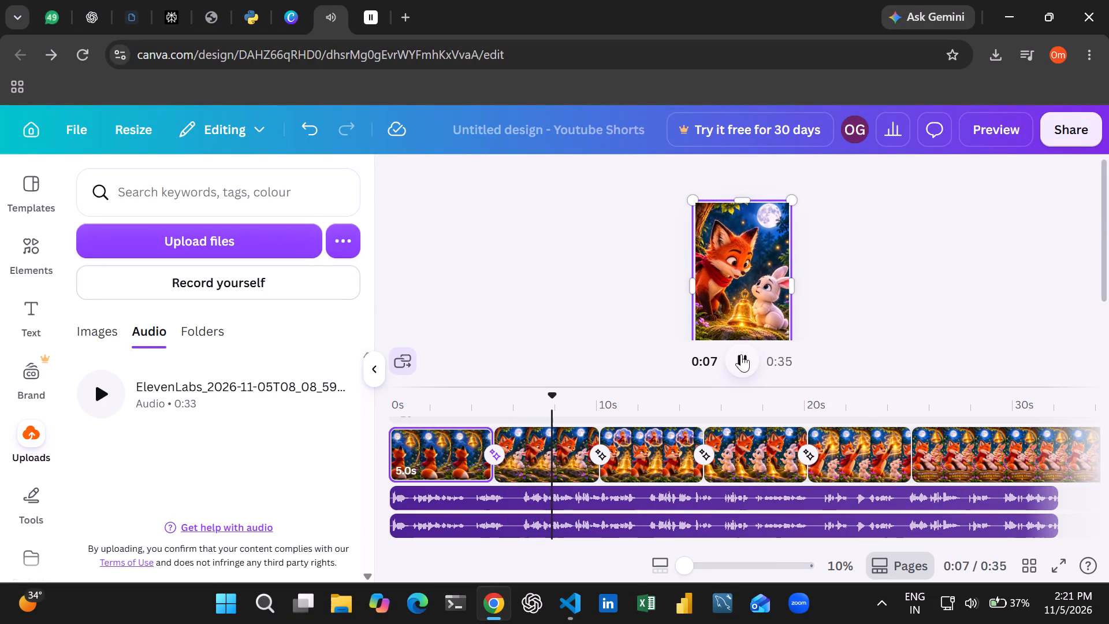
left_click(741, 354)
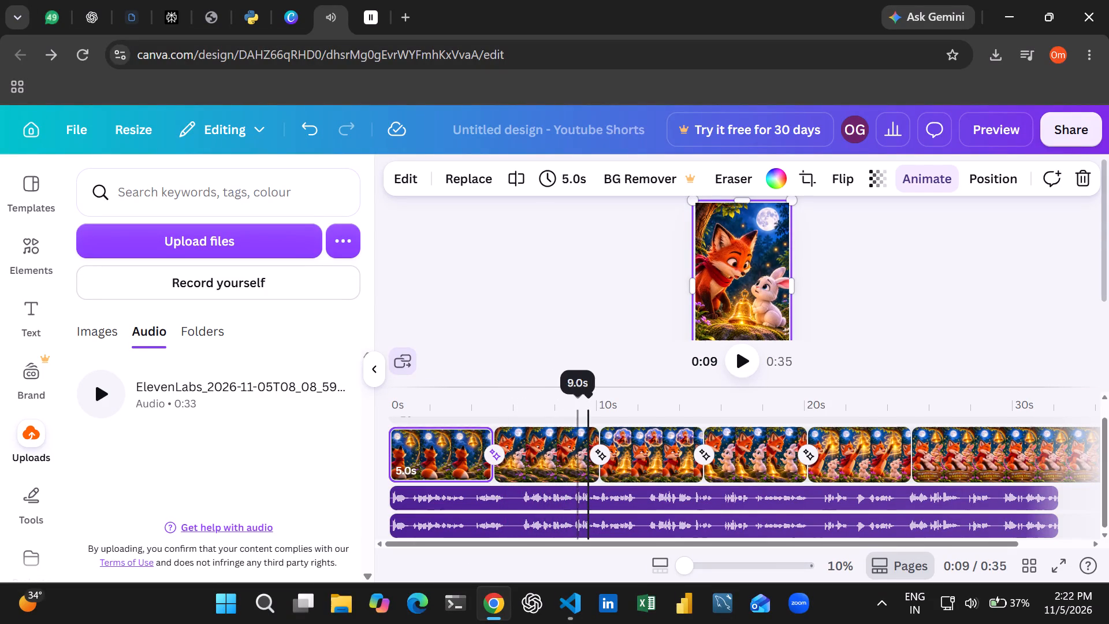
left_click_drag(590, 392, 572, 393)
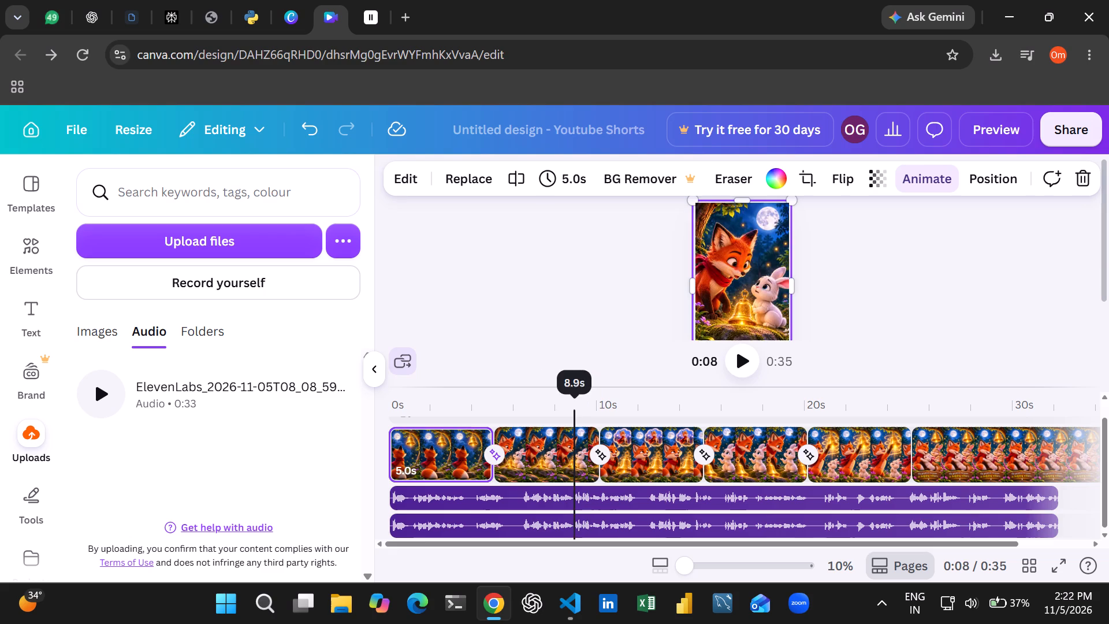
left_click_drag(572, 393, 364, 435)
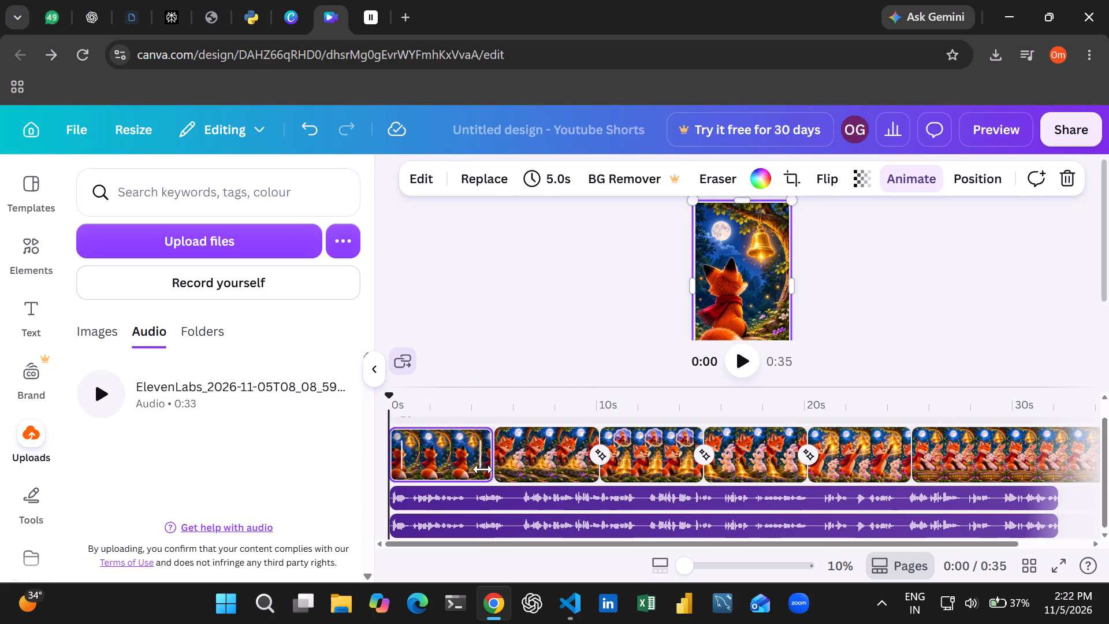
Extend the first scene's duration to 6.0 seconds on the timeline.
left_click_drag(484, 470, 504, 470)
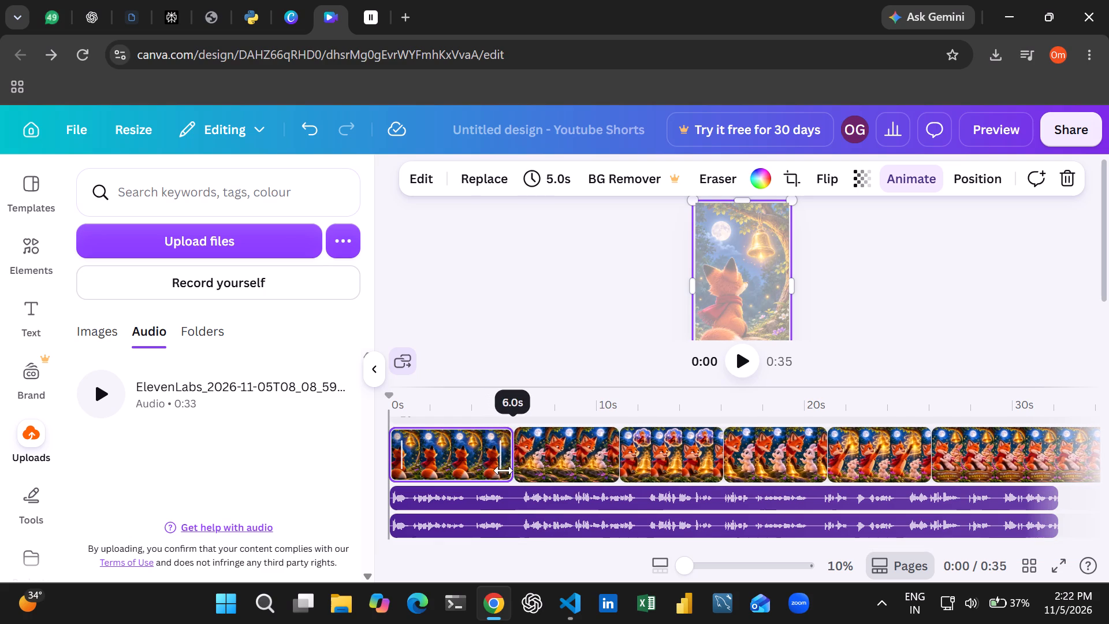
left_click_drag(504, 470, 507, 470)
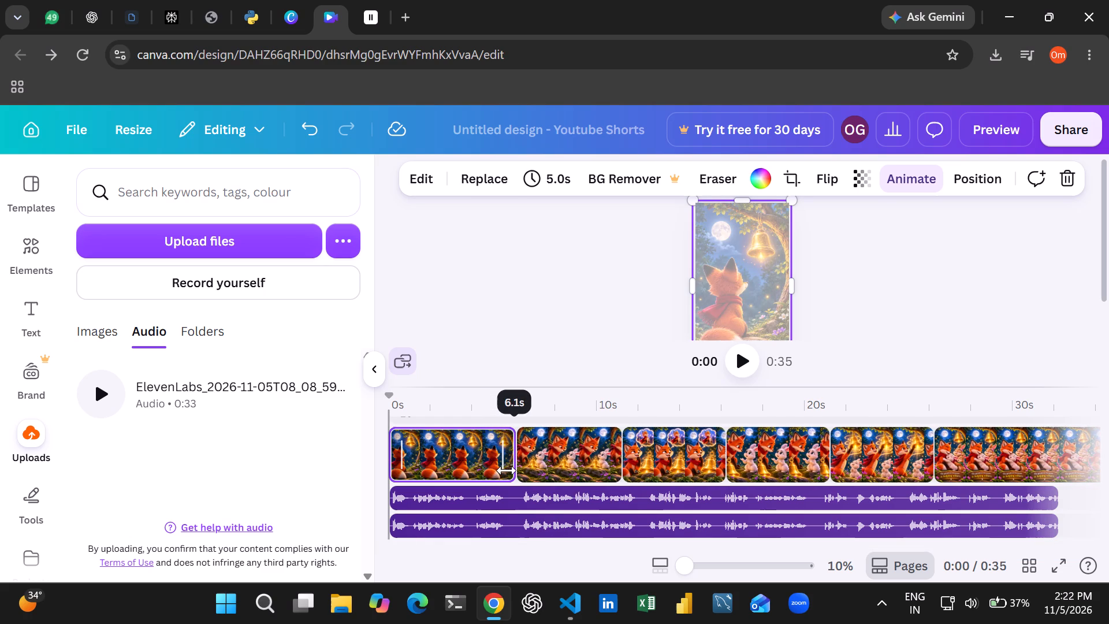
left_click_drag(507, 470, 503, 470)
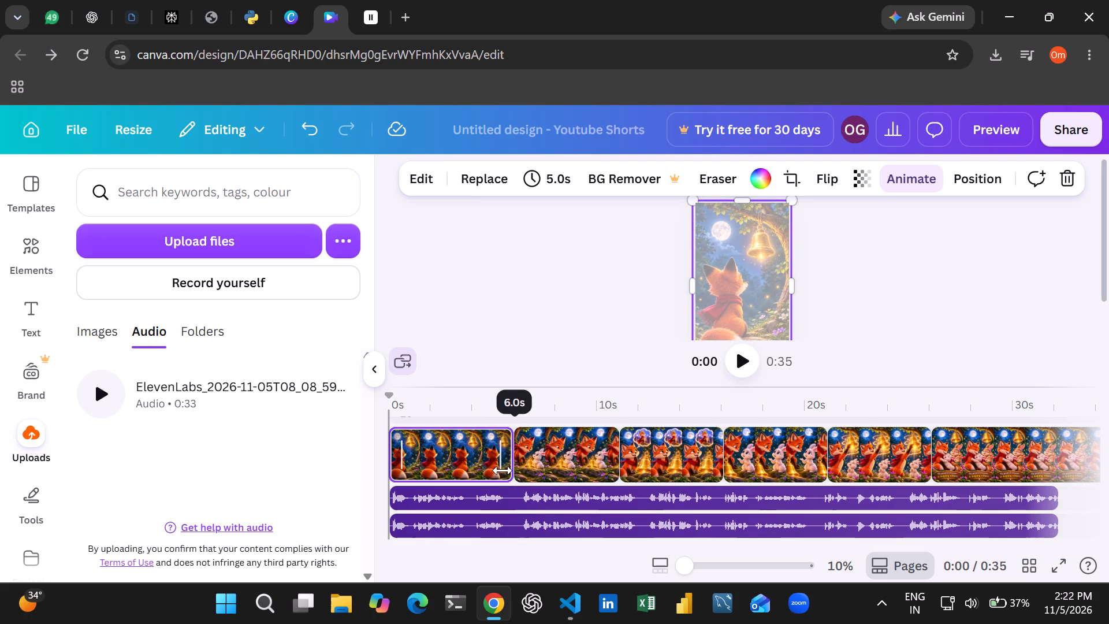
left_click_drag(503, 470, 504, 470)
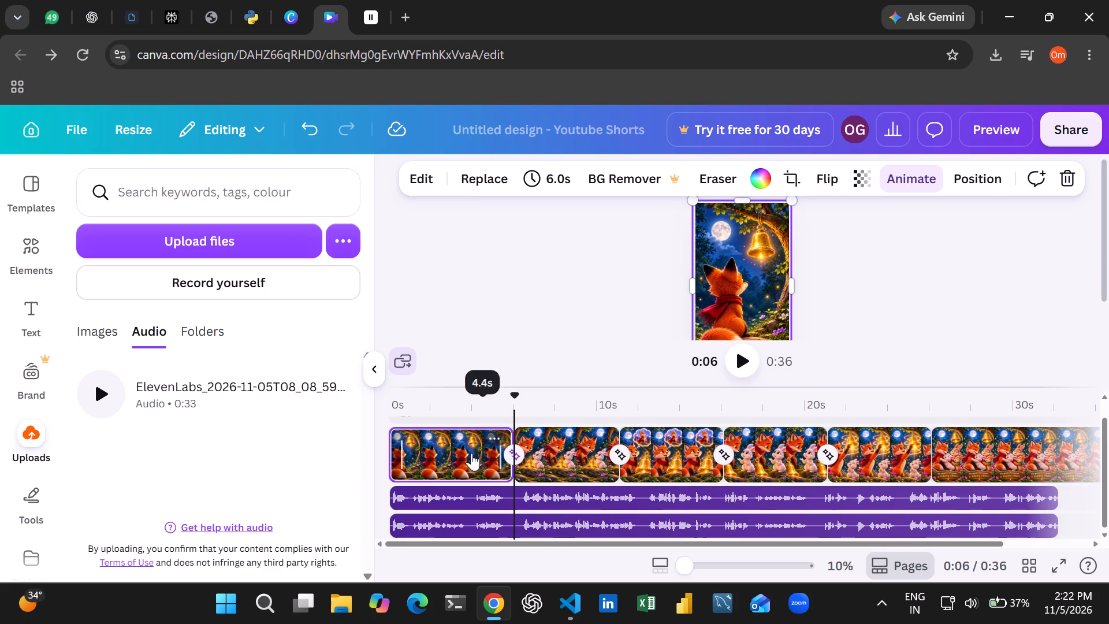
Play the video from the beginning with its voiceover, pausing about 11 seconds in, near the change to the third scene.
left_click(393, 389)
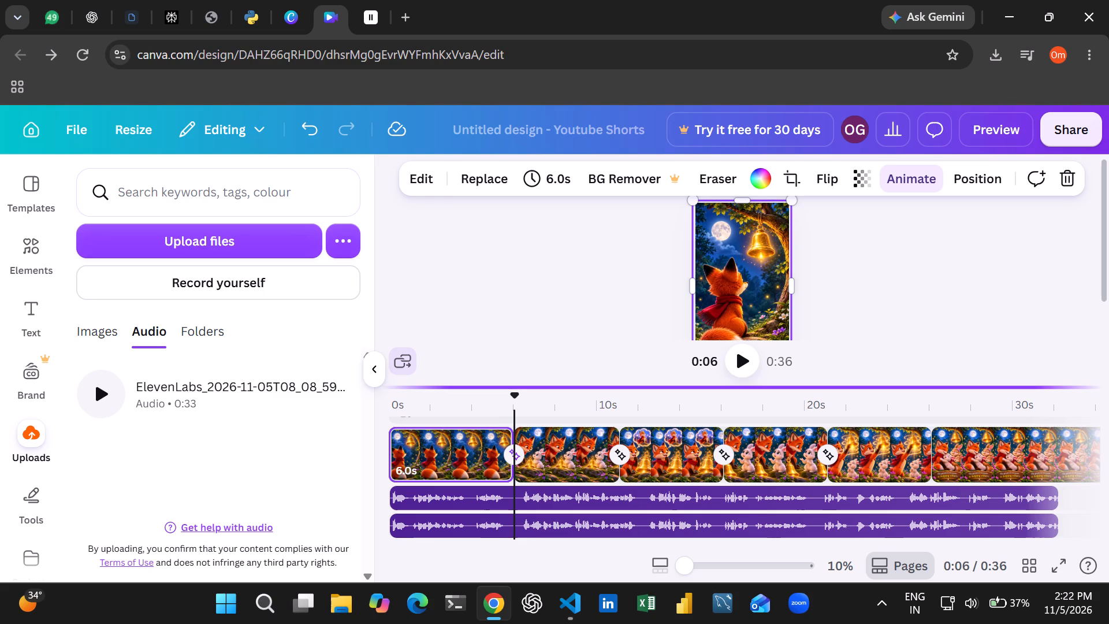
left_click_drag(393, 389, 388, 392)
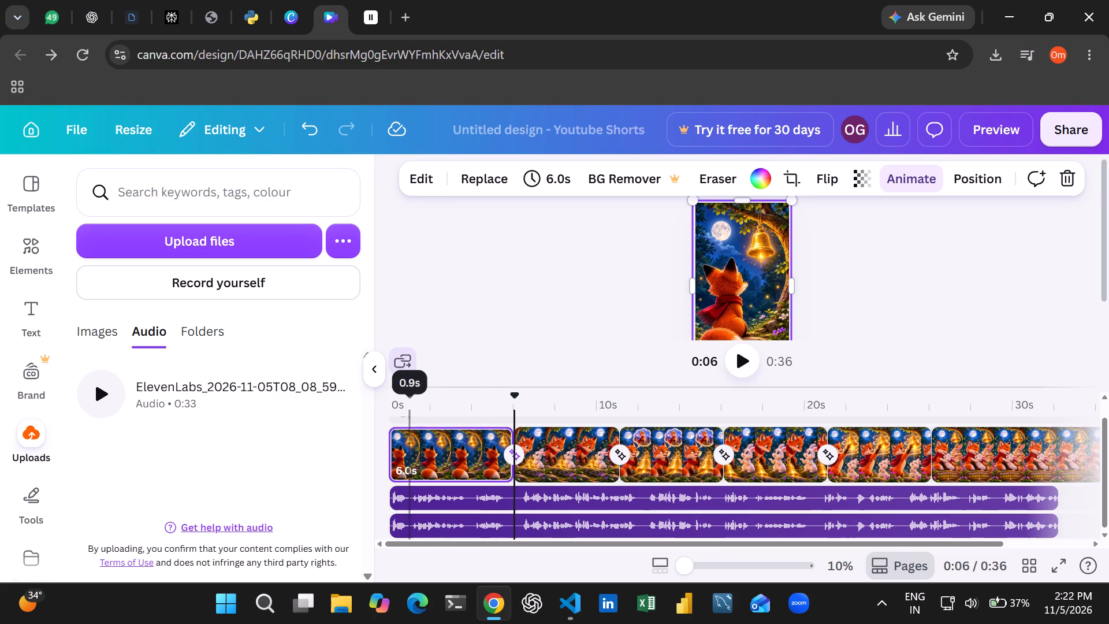
left_click(408, 394)
left_click(390, 393)
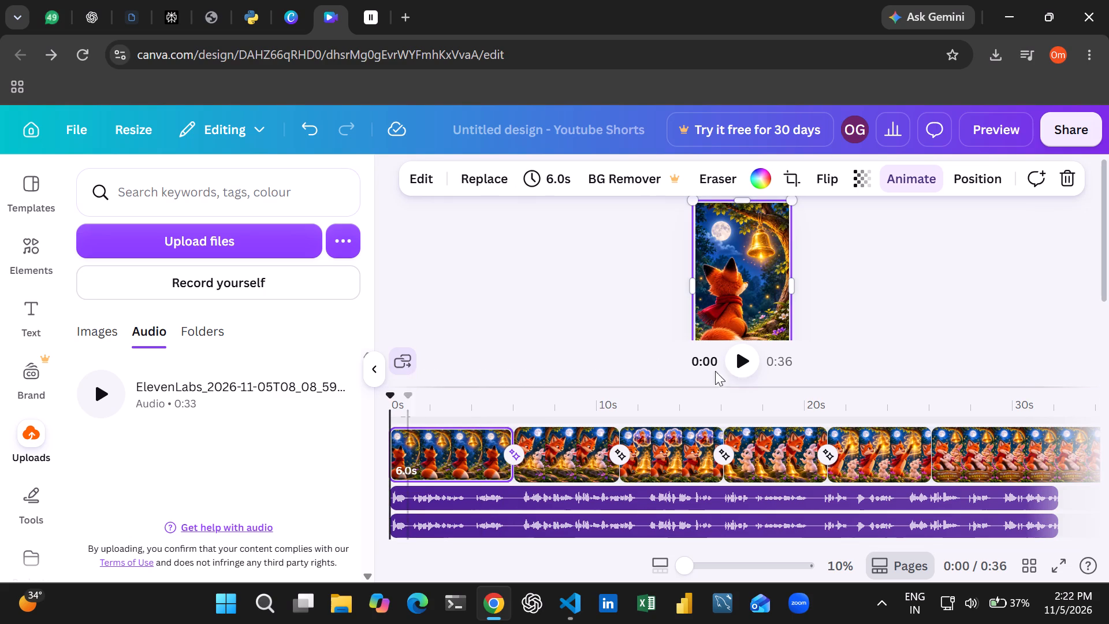
left_click(751, 365)
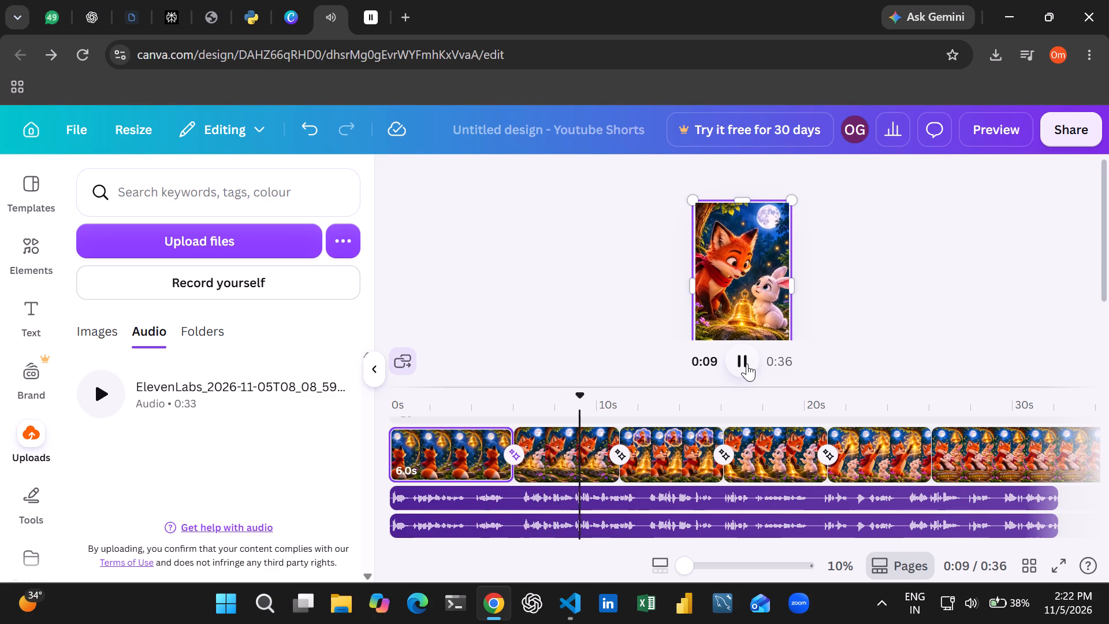
left_click(747, 363)
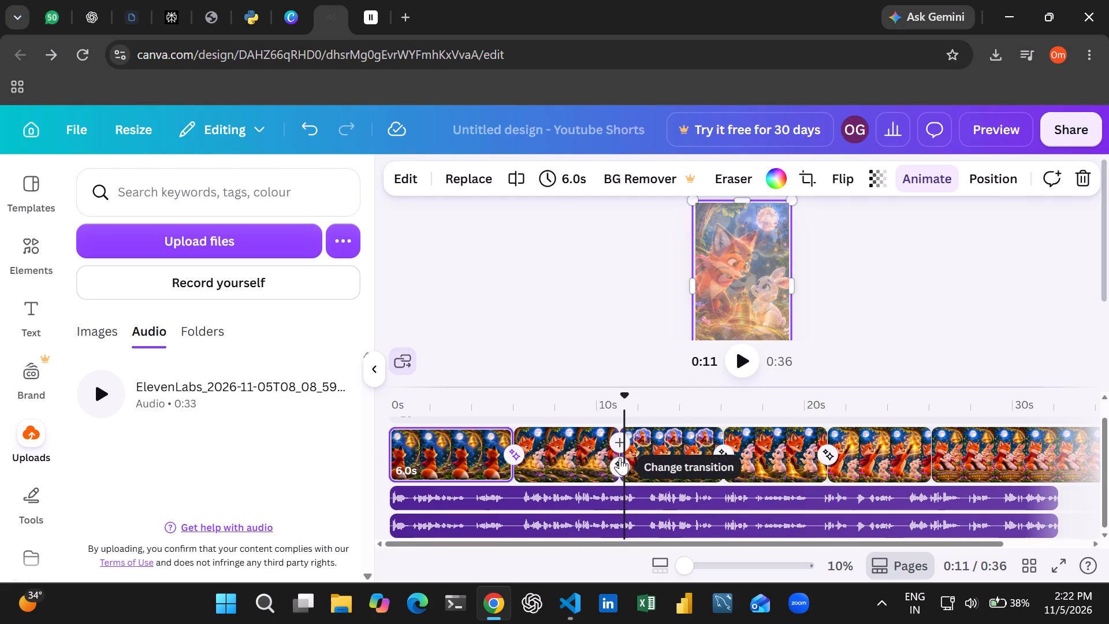
Extend the second scene's duration to 7.0 seconds on the timeline.
left_click_drag(614, 452, 632, 452)
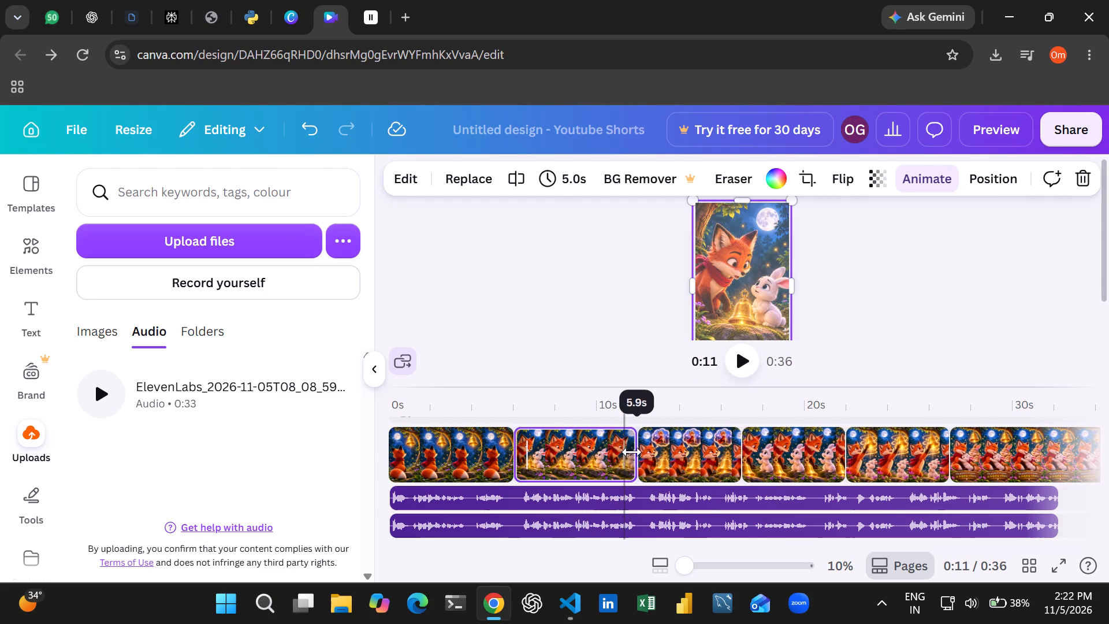
left_click_drag(632, 452, 647, 451)
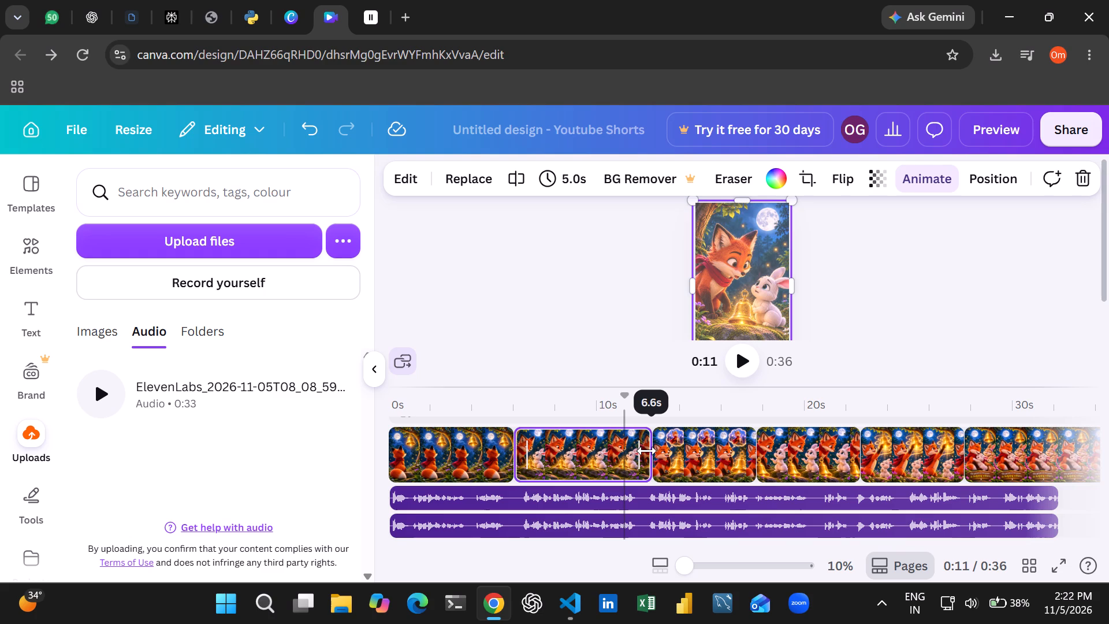
left_click_drag(647, 451, 654, 450)
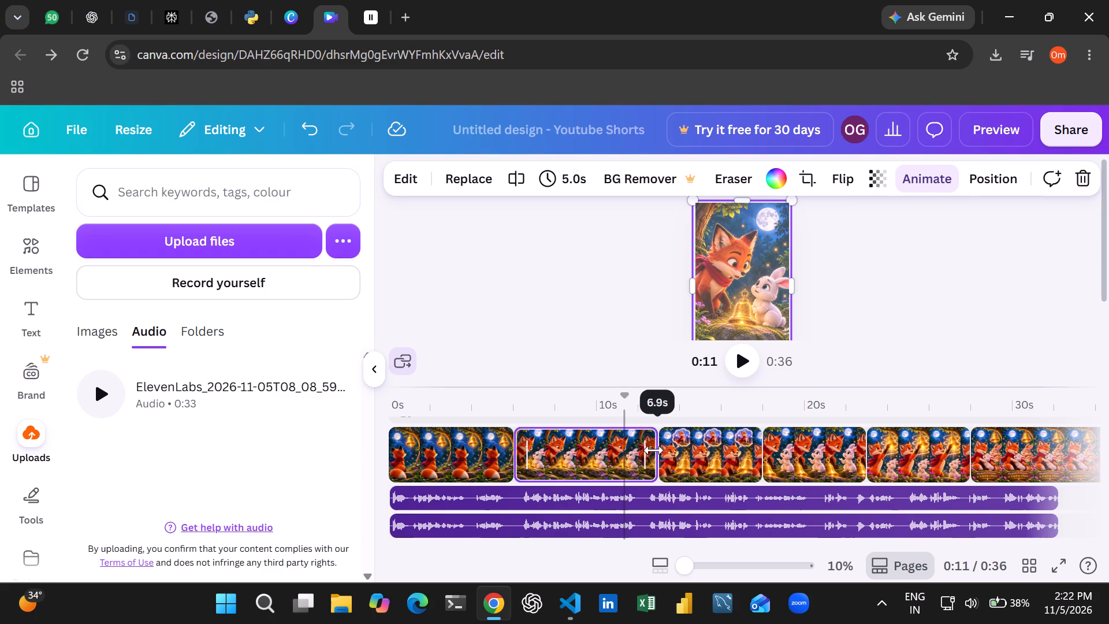
left_click_drag(654, 450, 656, 450)
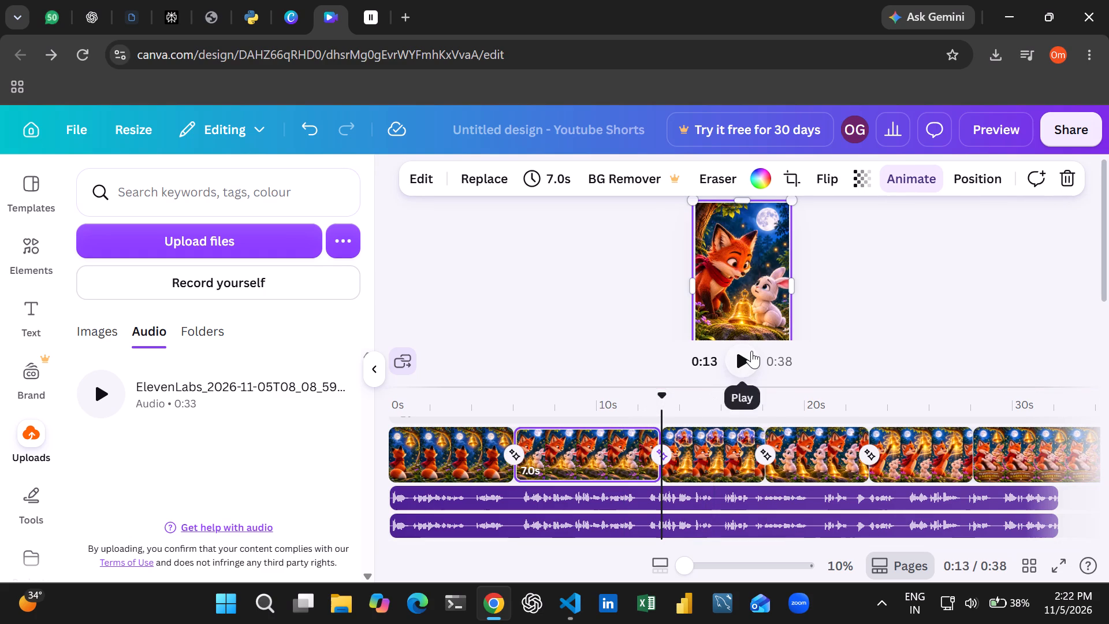
Play the video from the later part of the second scene into the final scene, pausing at about 34 seconds.
left_click(751, 351)
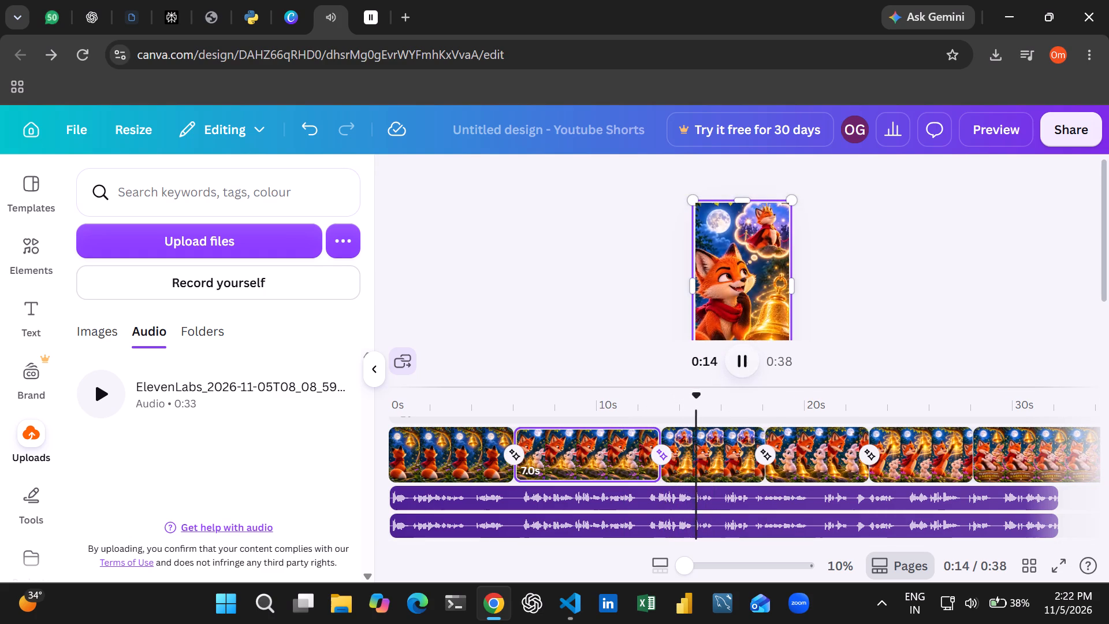
left_click_drag(714, 395, 642, 395)
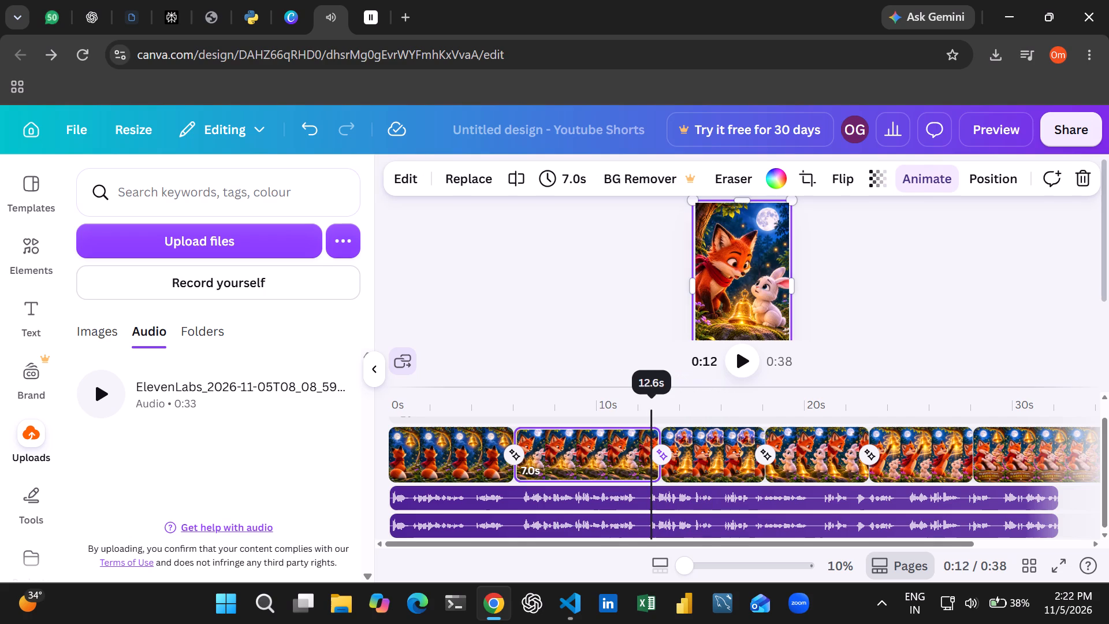
left_click_drag(642, 395, 605, 392)
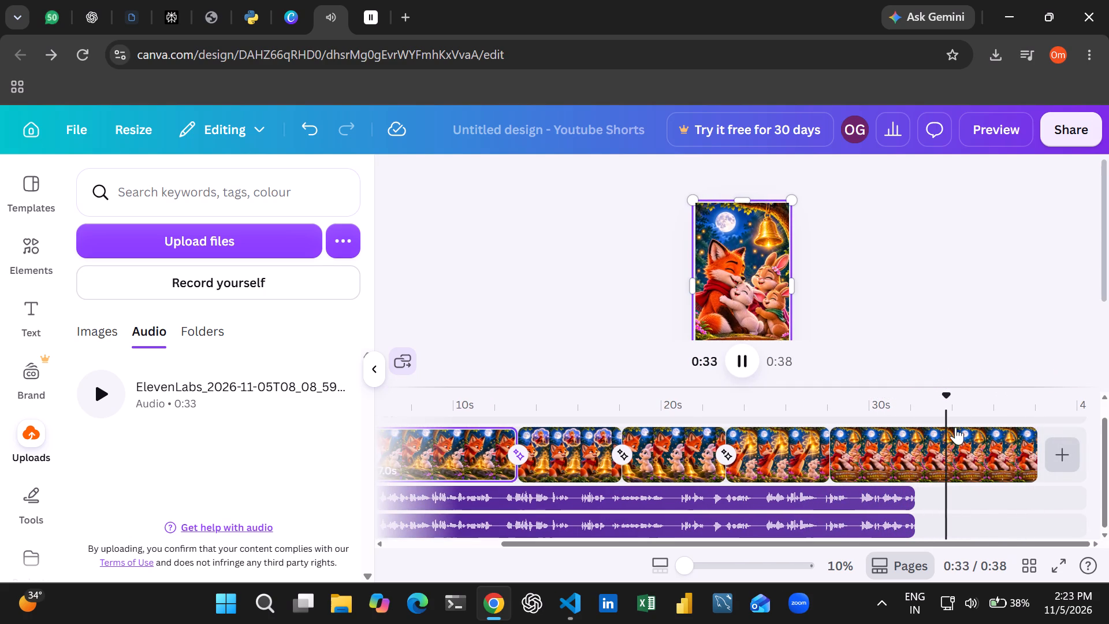
left_click(749, 354)
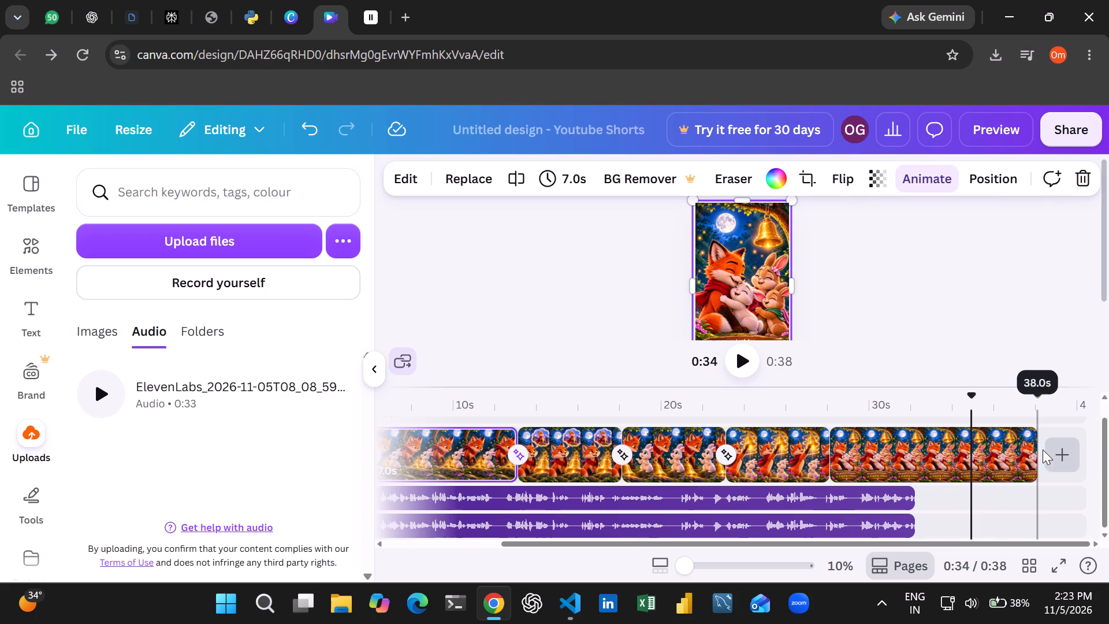
Shorten the final scene's duration to 3.8 seconds so it ends near the end of the voiceover.
left_click_drag(1033, 445, 942, 463)
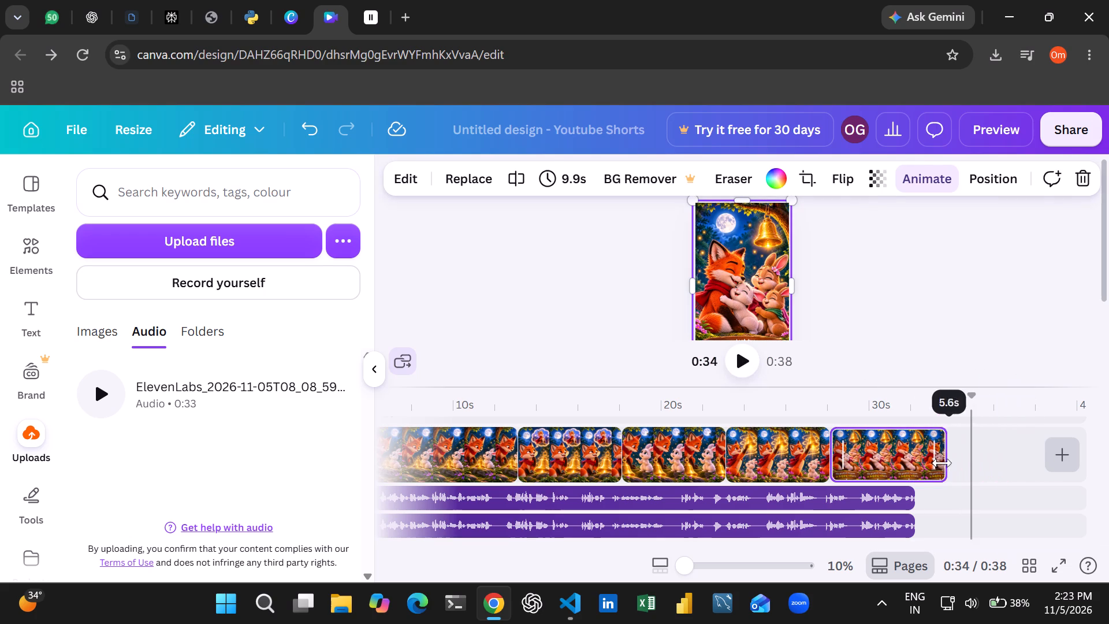
left_click_drag(942, 463, 918, 470)
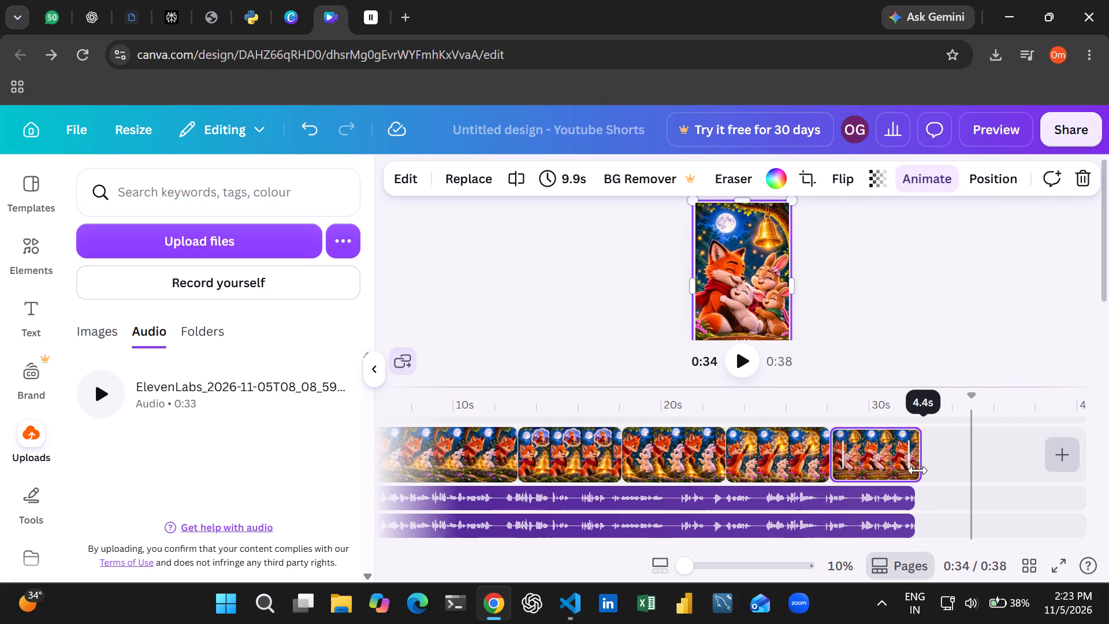
left_click_drag(918, 470, 908, 469)
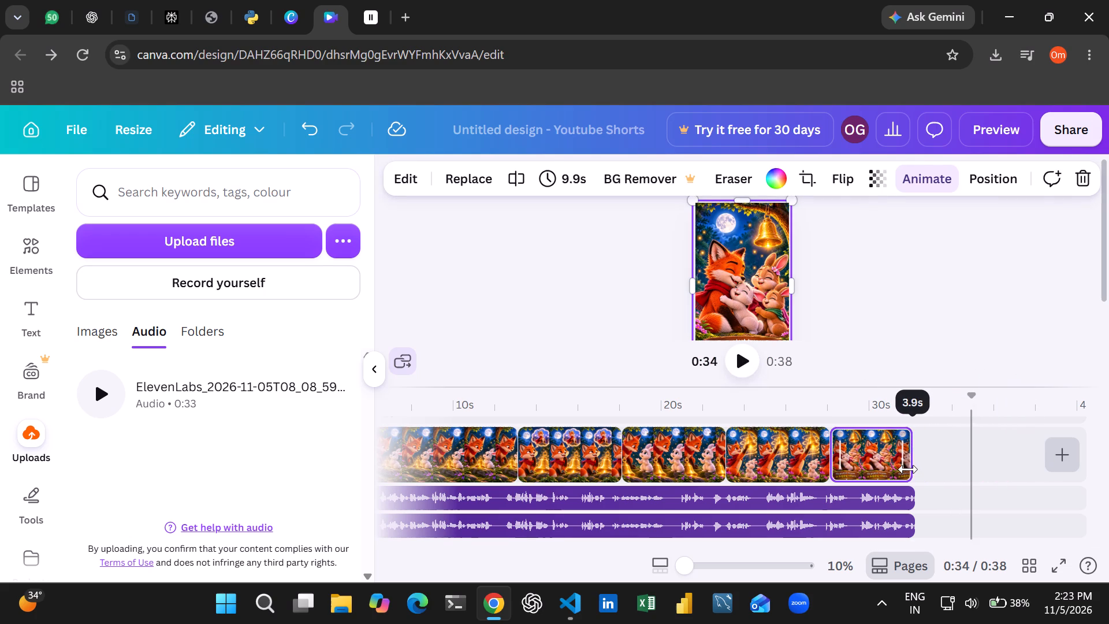
left_click_drag(908, 469, 905, 471)
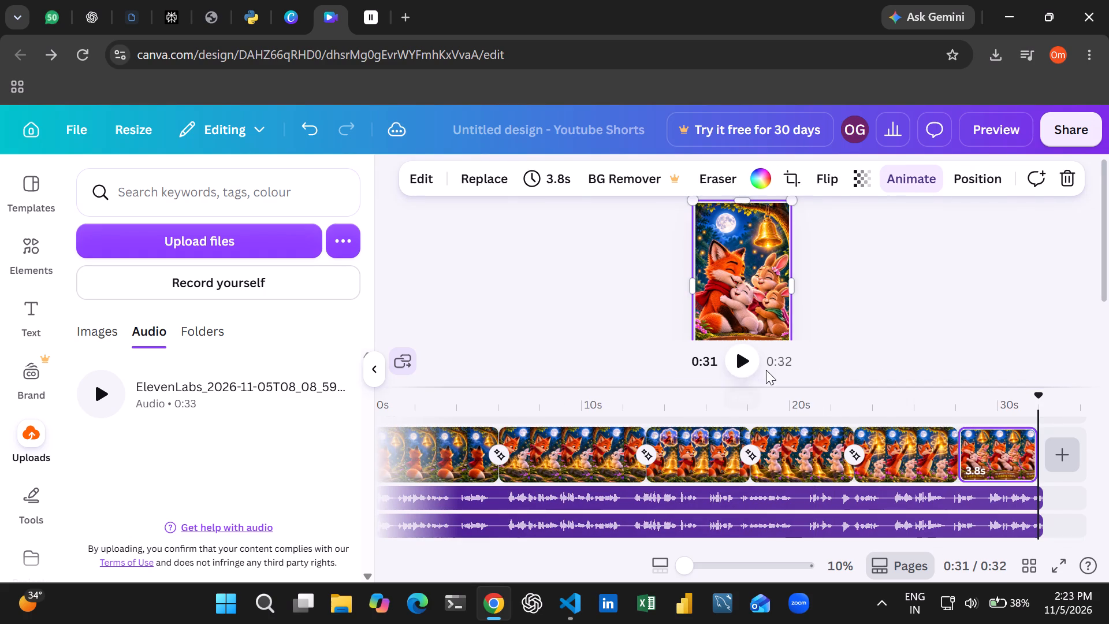
Play the video briefly from the beginning and pause about 1 second in.
left_click(751, 365)
left_click(751, 365)
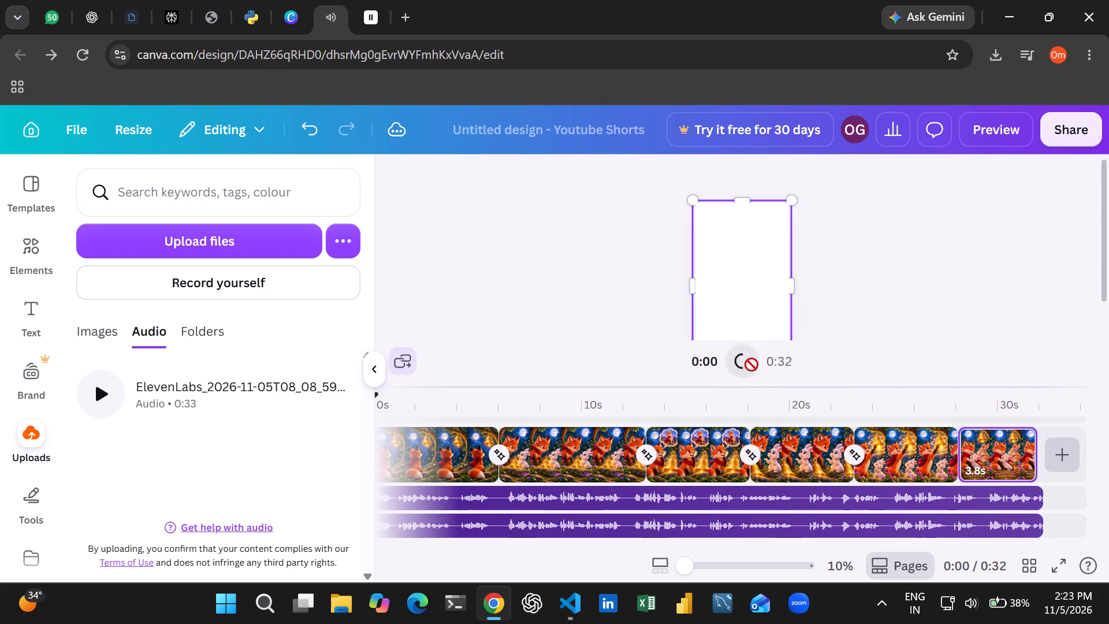
left_click(751, 365)
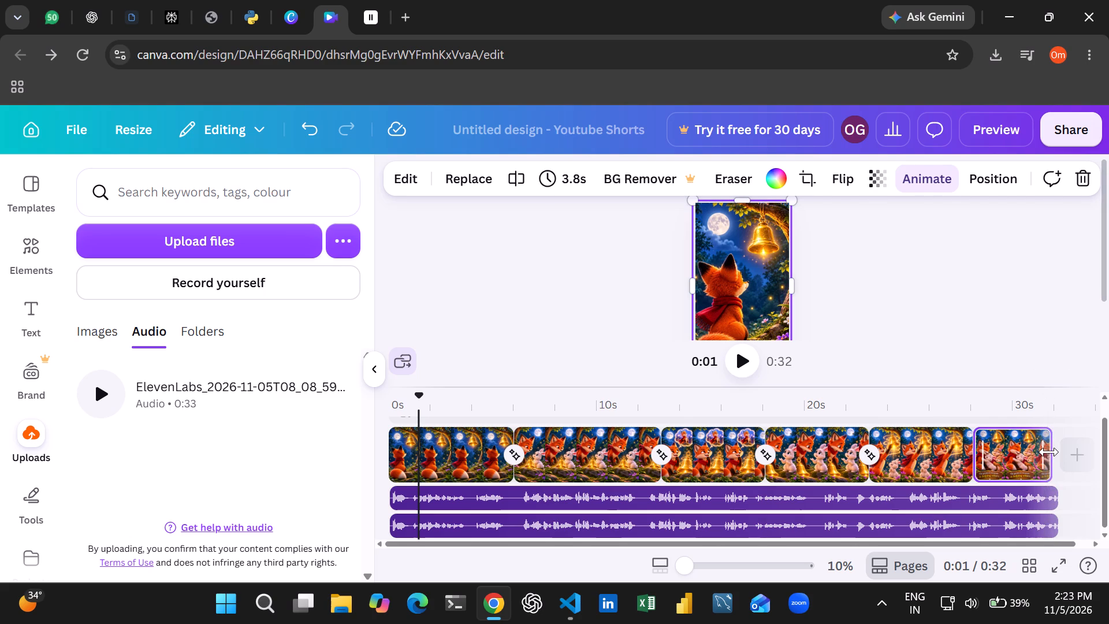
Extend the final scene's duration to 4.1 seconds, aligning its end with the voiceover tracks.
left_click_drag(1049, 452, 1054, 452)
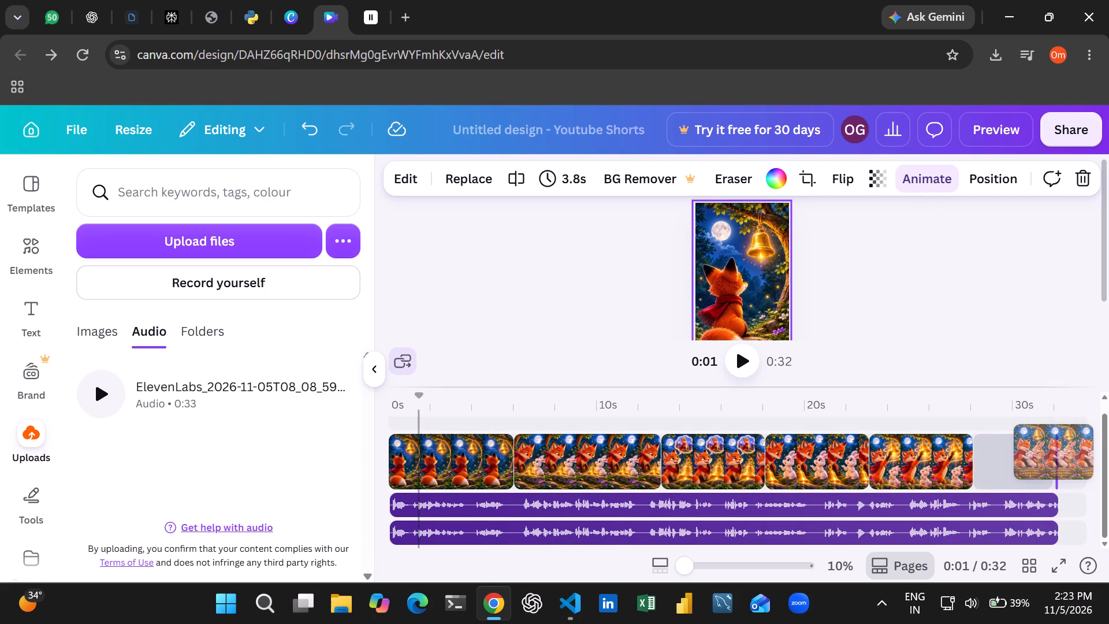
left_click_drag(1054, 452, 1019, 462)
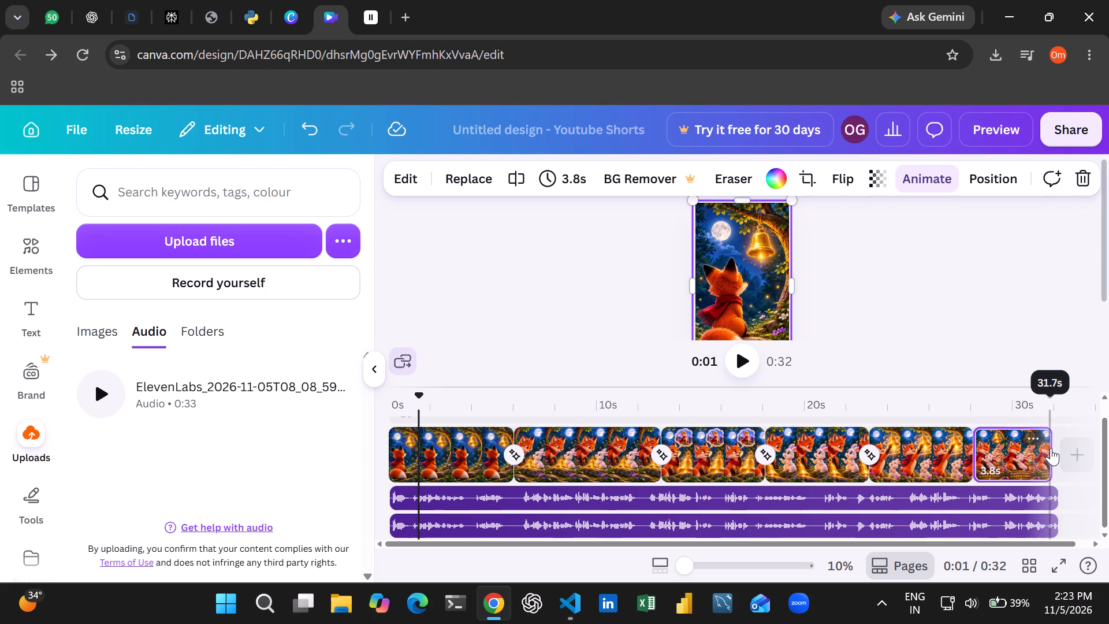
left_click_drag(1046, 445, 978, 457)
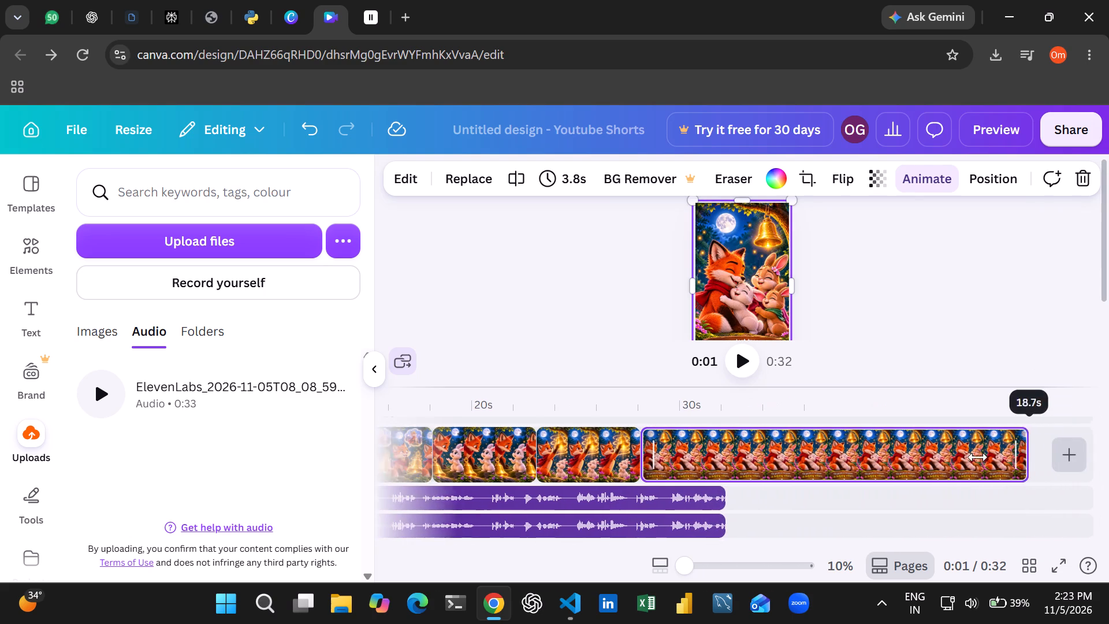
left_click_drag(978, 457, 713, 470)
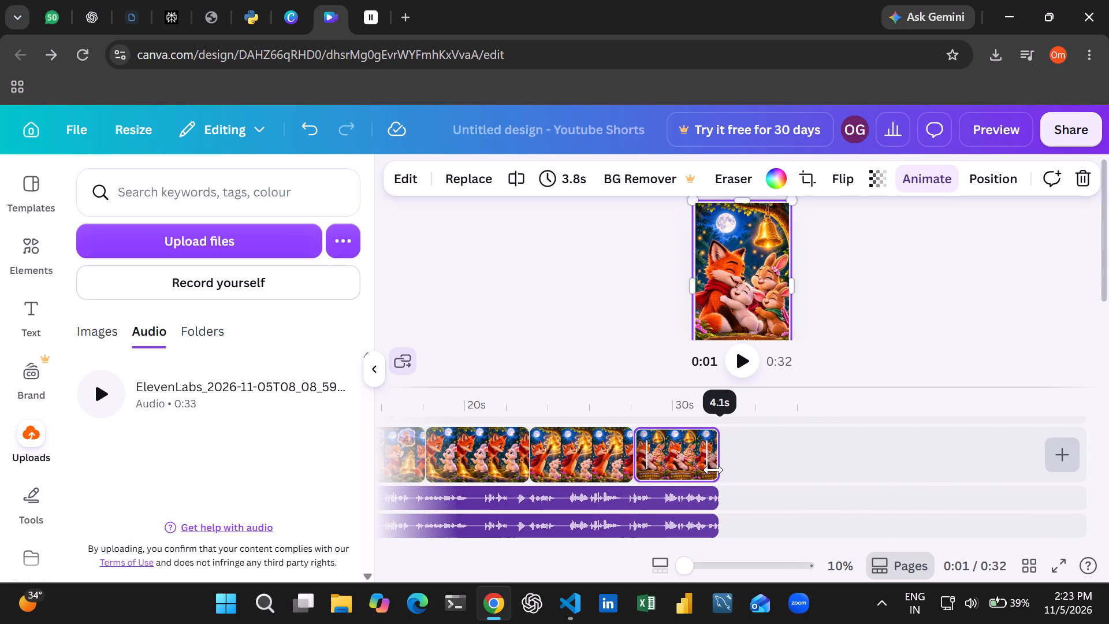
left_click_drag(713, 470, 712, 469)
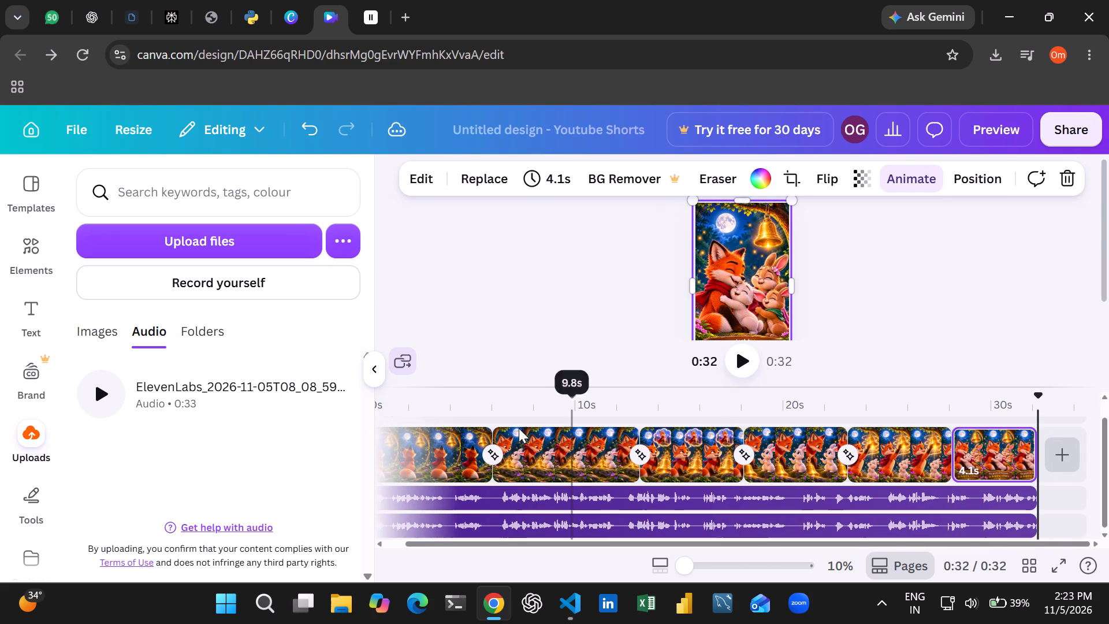
Rewind the video to 0:00 and play the opening scenes with the voiceover.
scroll(431, 446, "right", 9)
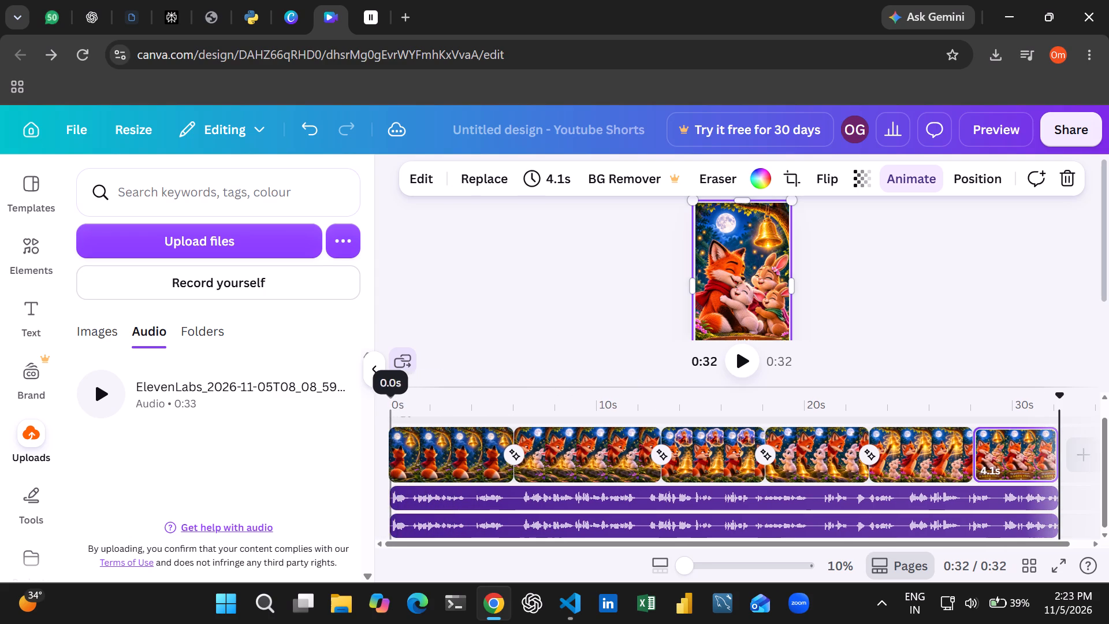
left_click(389, 396)
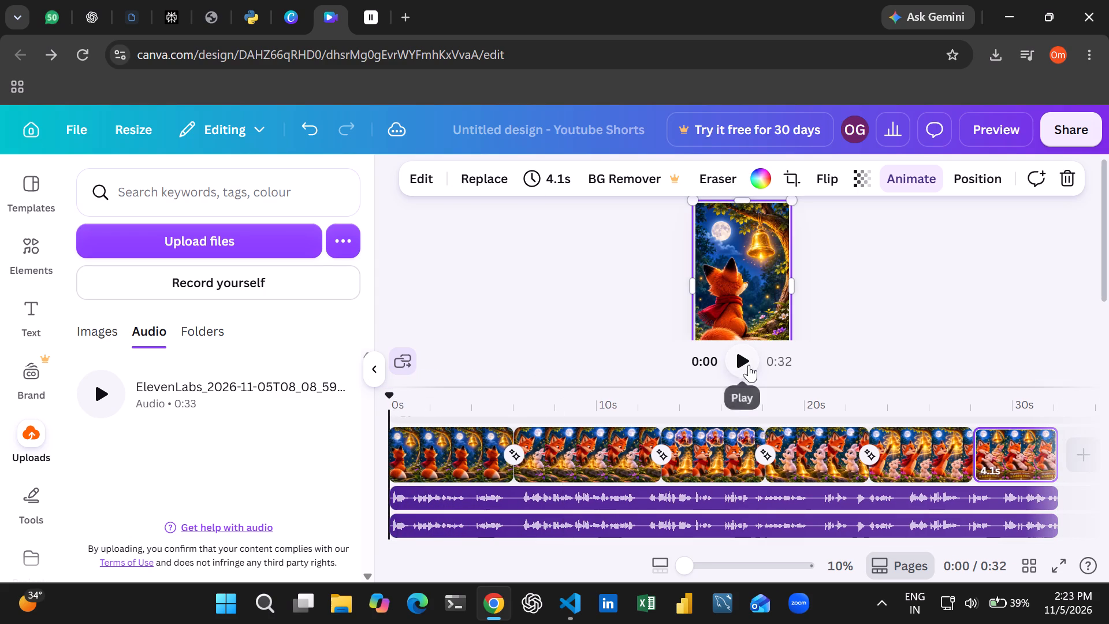
left_click(755, 363)
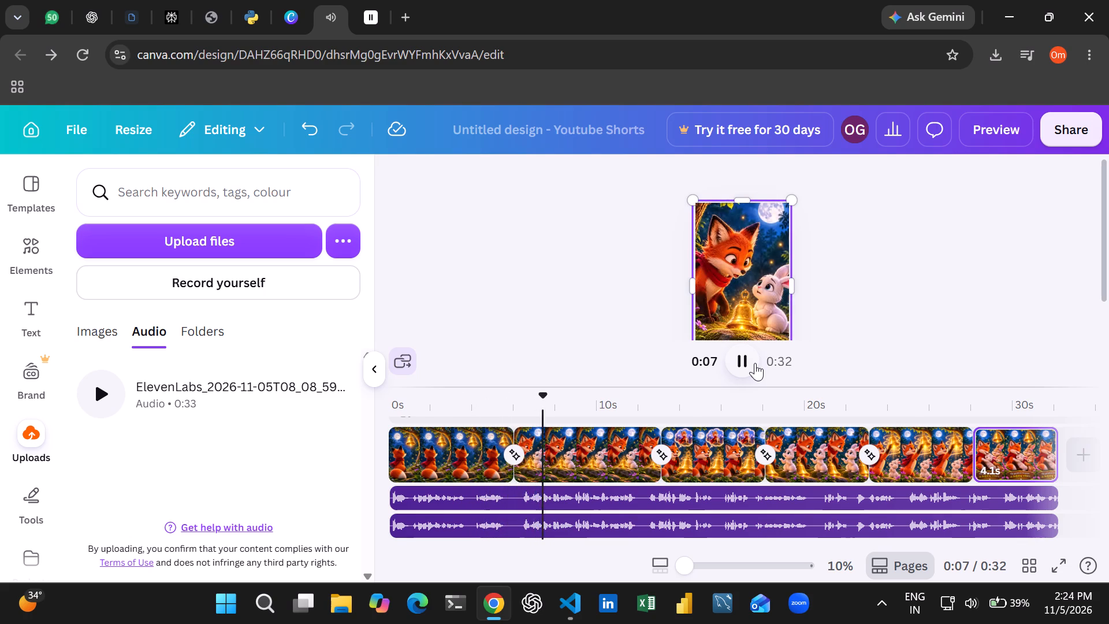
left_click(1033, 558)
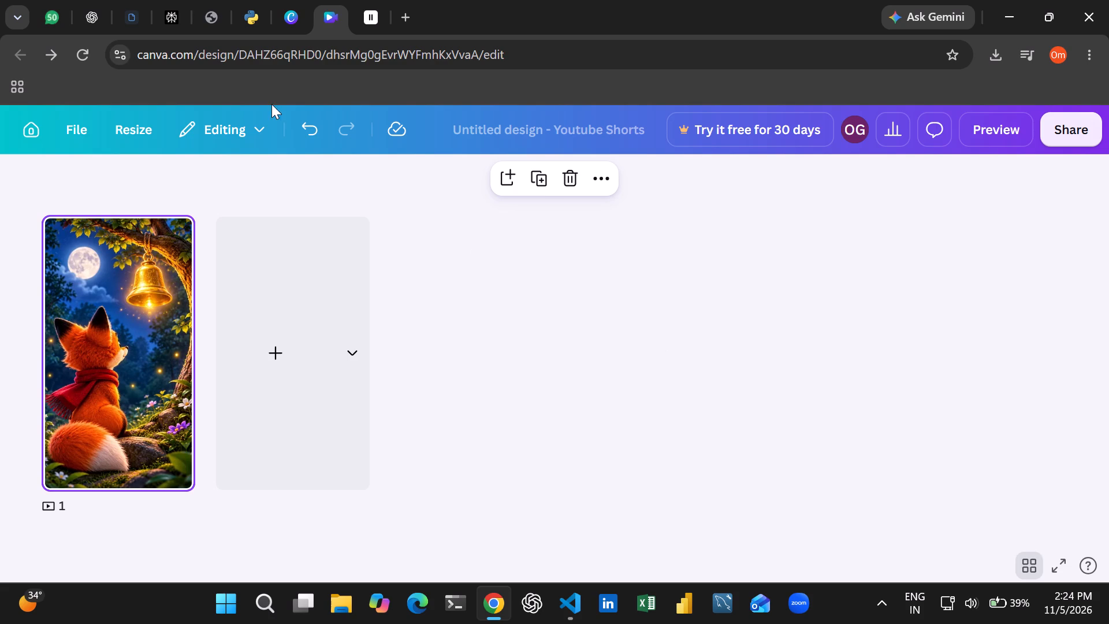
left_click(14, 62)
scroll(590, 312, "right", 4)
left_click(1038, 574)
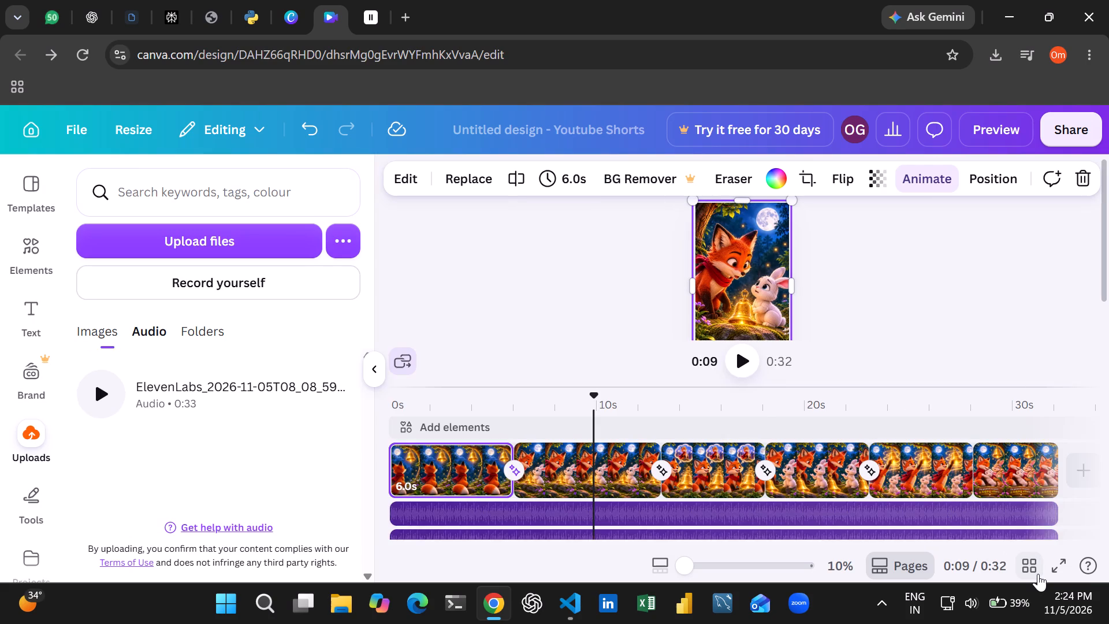
Play the rest of the video from about 9 seconds through the final scene, then rewind to the start.
left_click(759, 359)
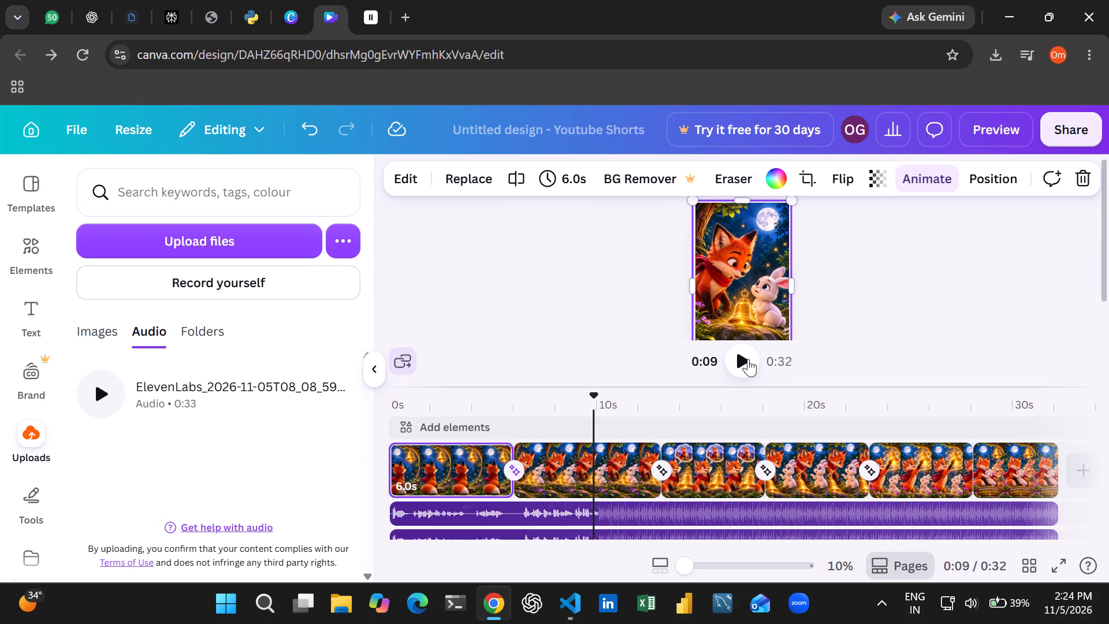
left_click(745, 358)
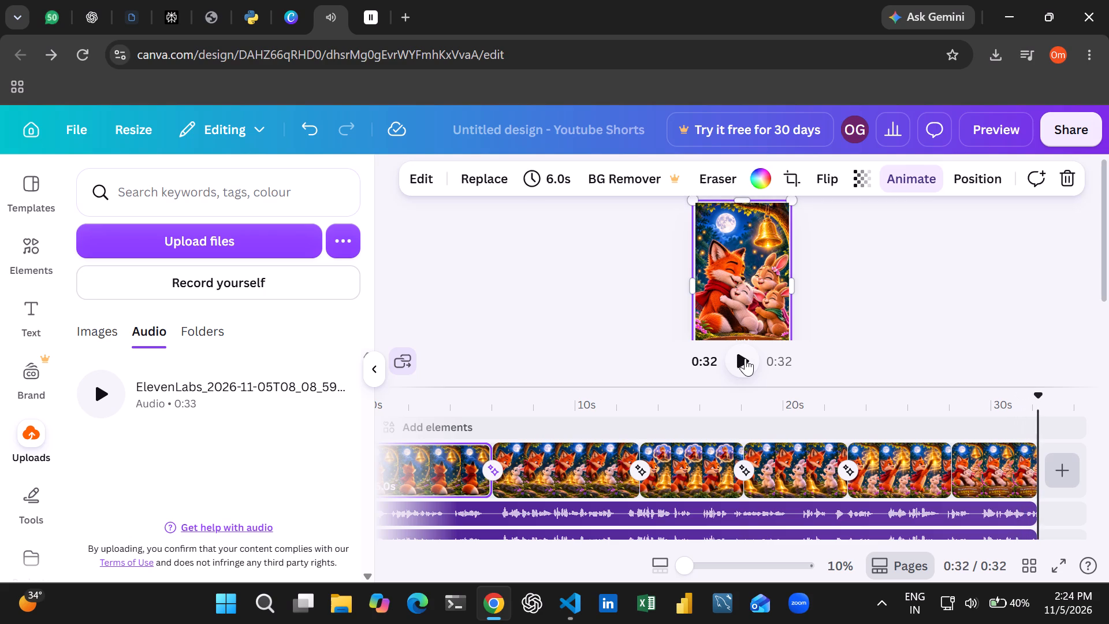
scroll(586, 479, "right", 4)
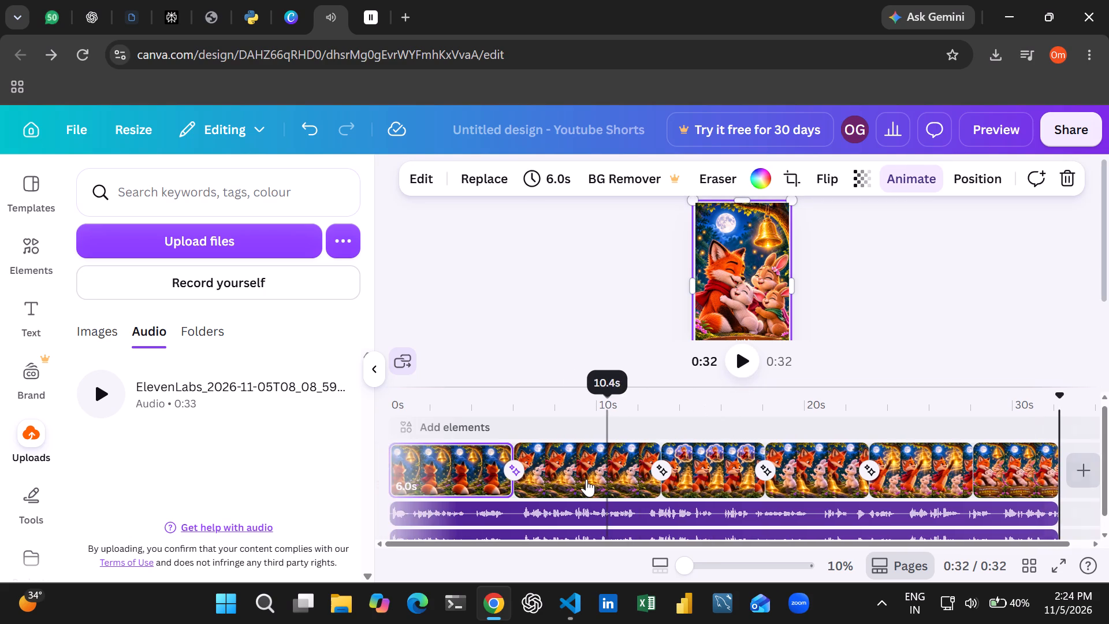
scroll(586, 479, "right", 4)
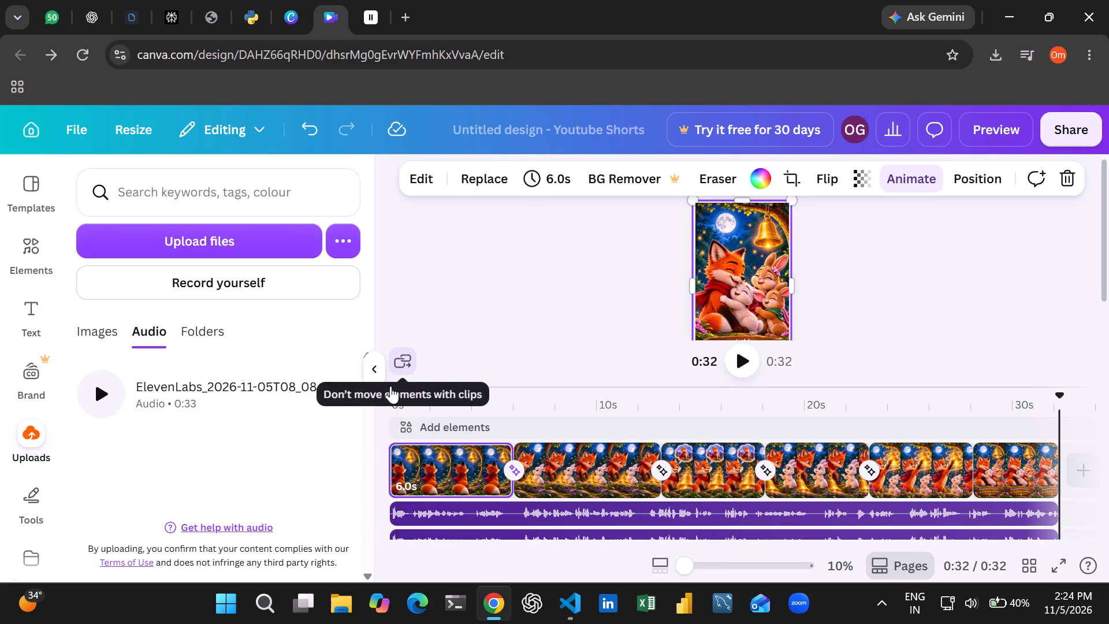
left_click(392, 415)
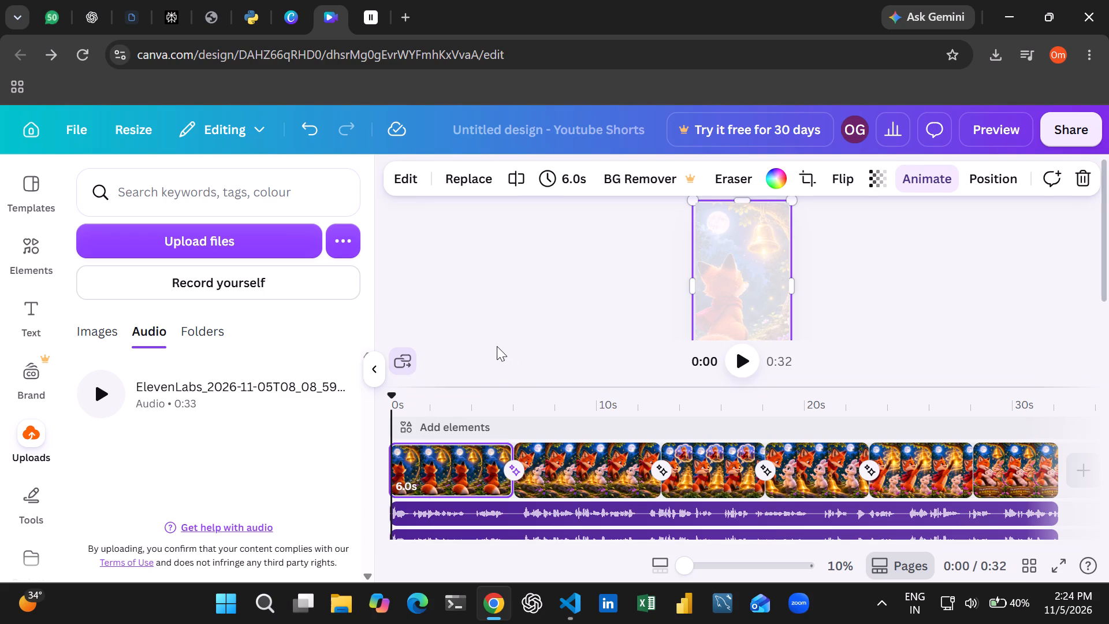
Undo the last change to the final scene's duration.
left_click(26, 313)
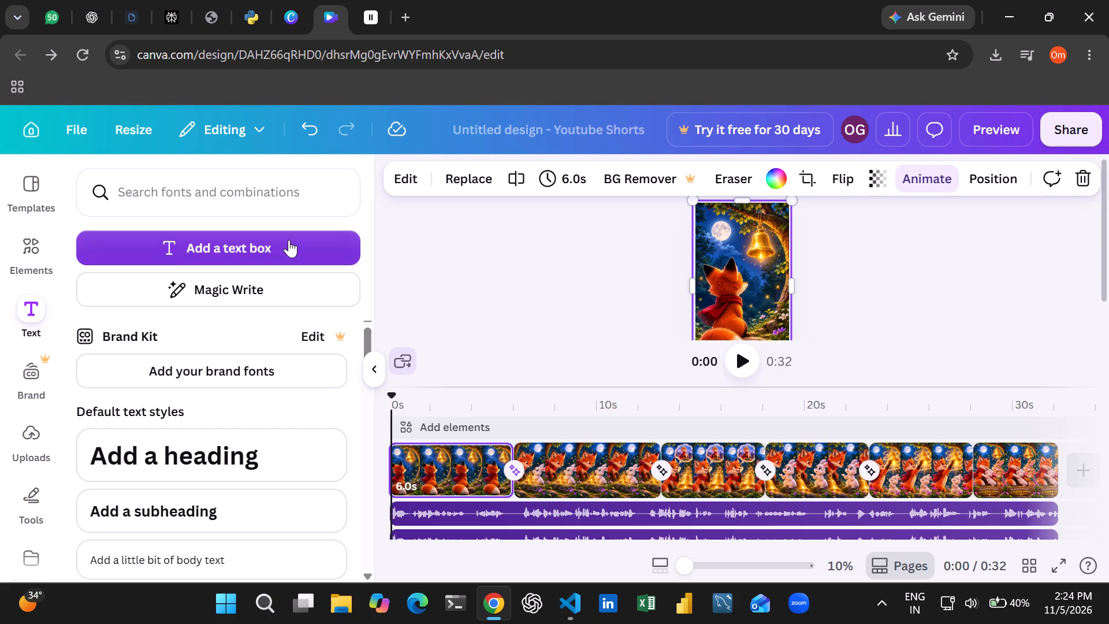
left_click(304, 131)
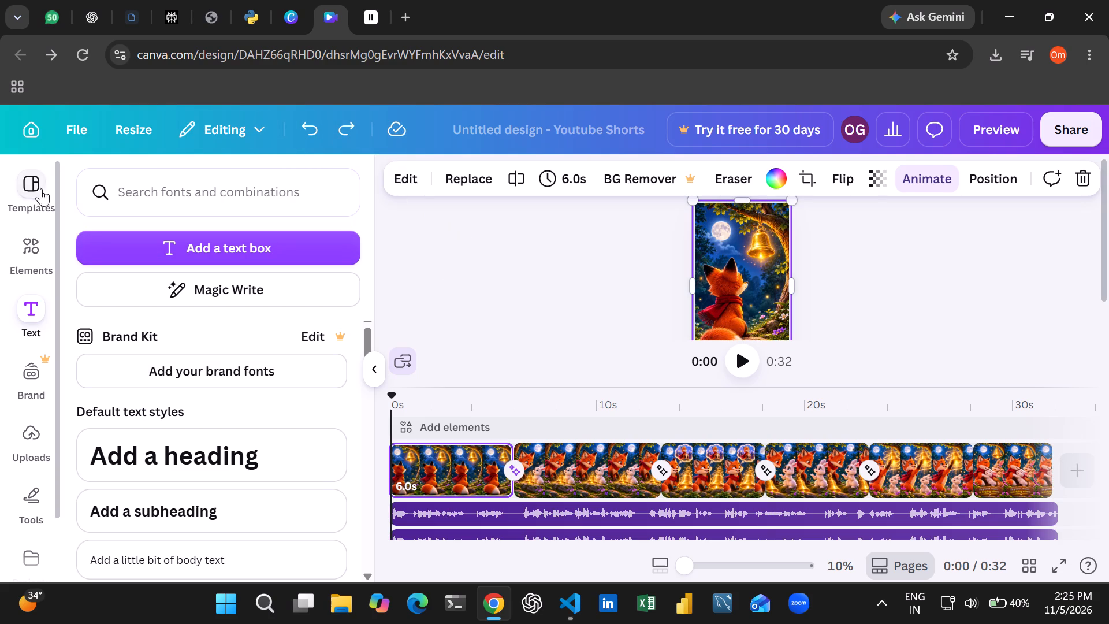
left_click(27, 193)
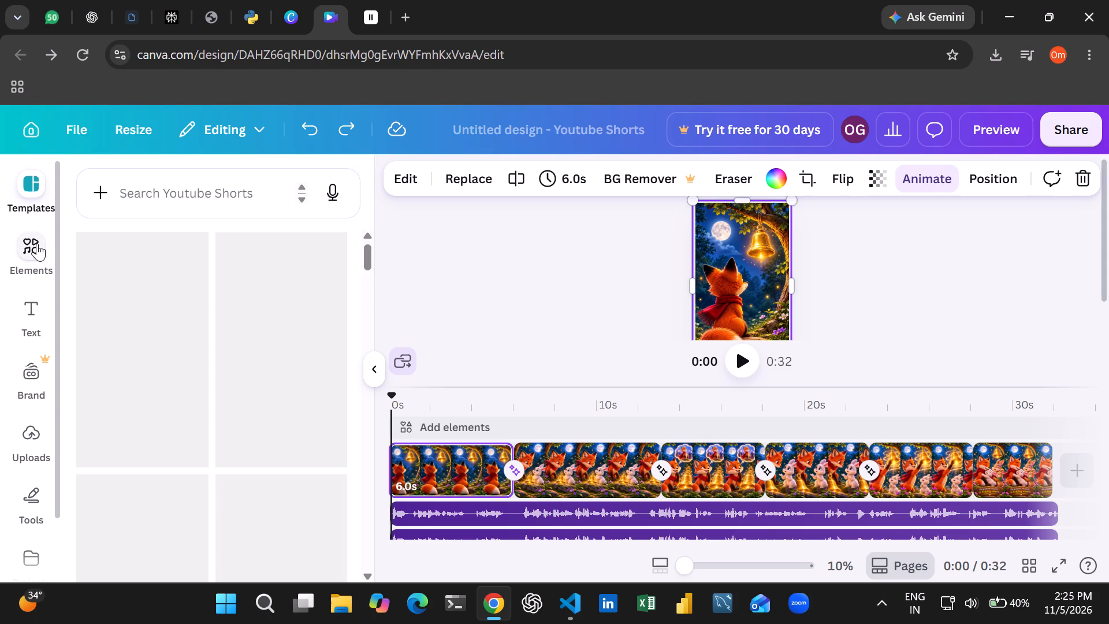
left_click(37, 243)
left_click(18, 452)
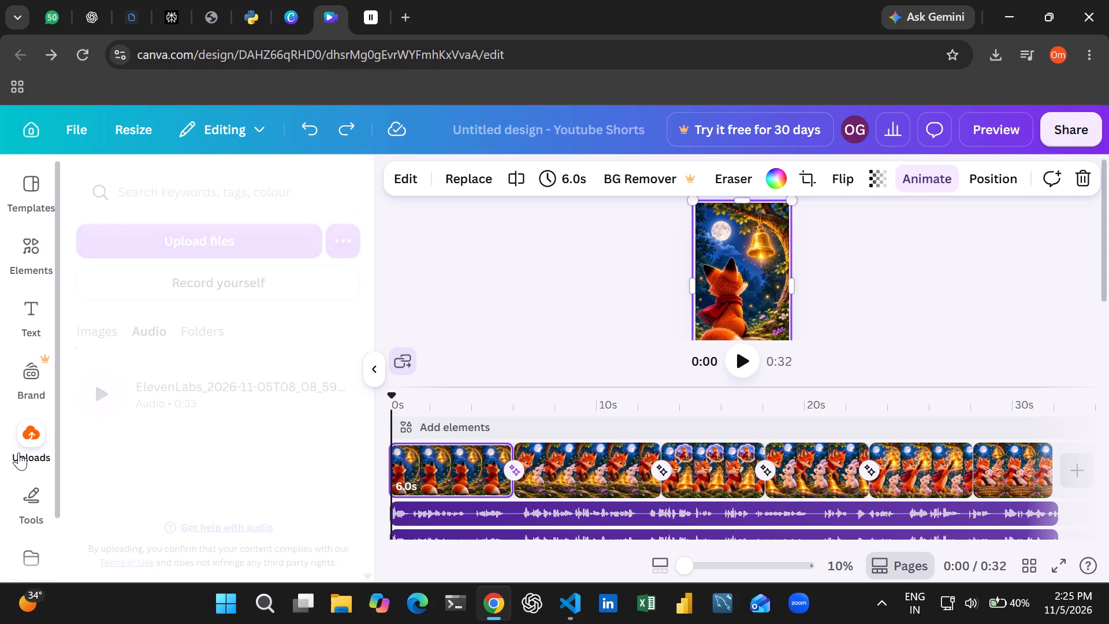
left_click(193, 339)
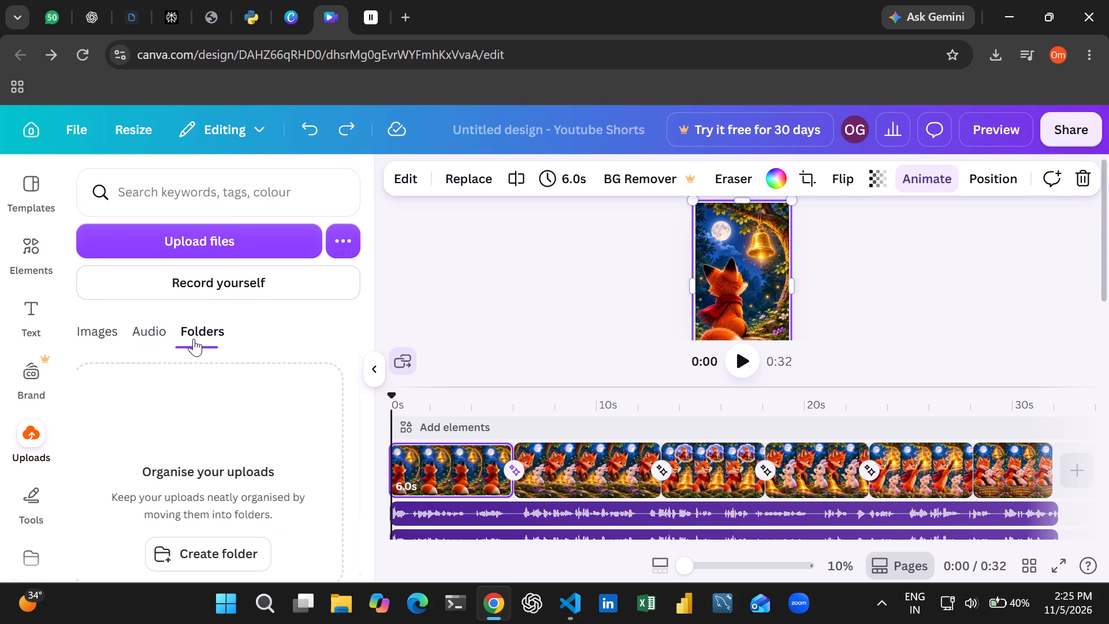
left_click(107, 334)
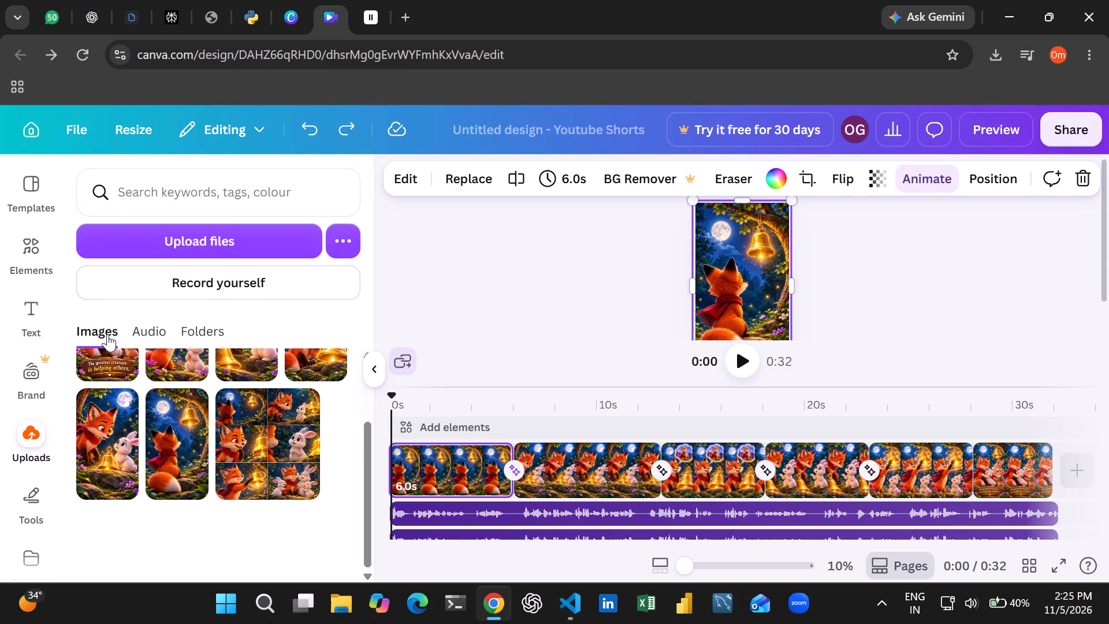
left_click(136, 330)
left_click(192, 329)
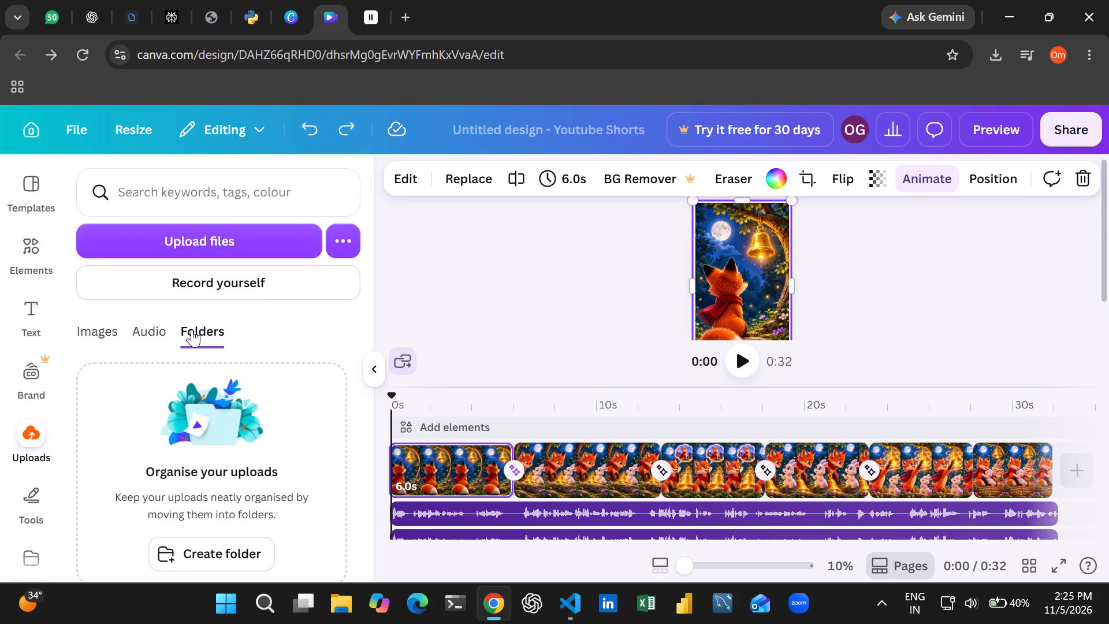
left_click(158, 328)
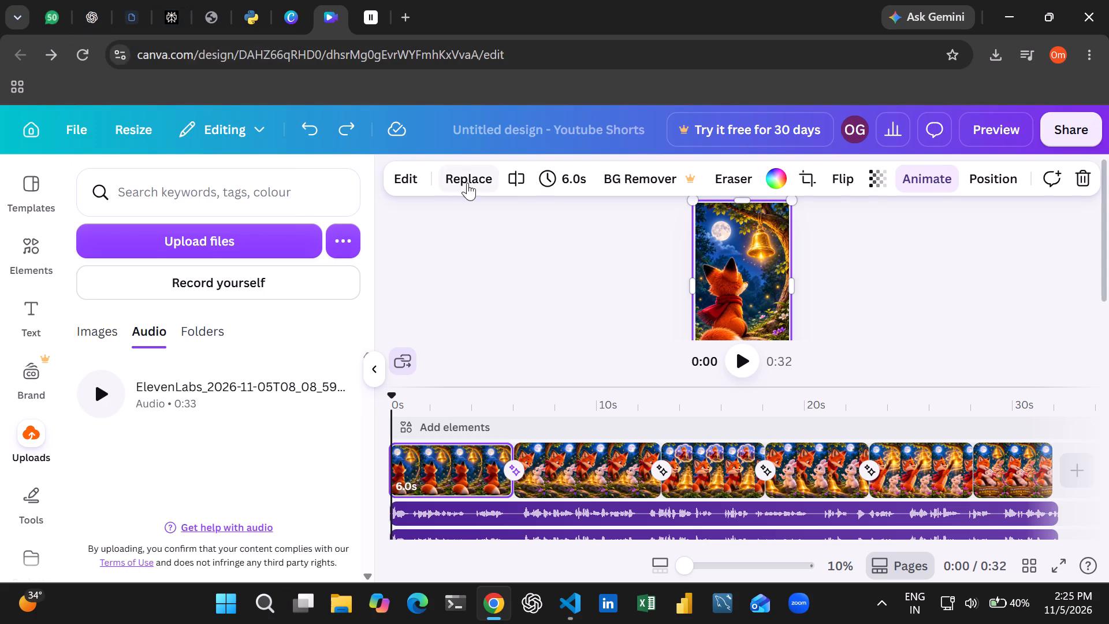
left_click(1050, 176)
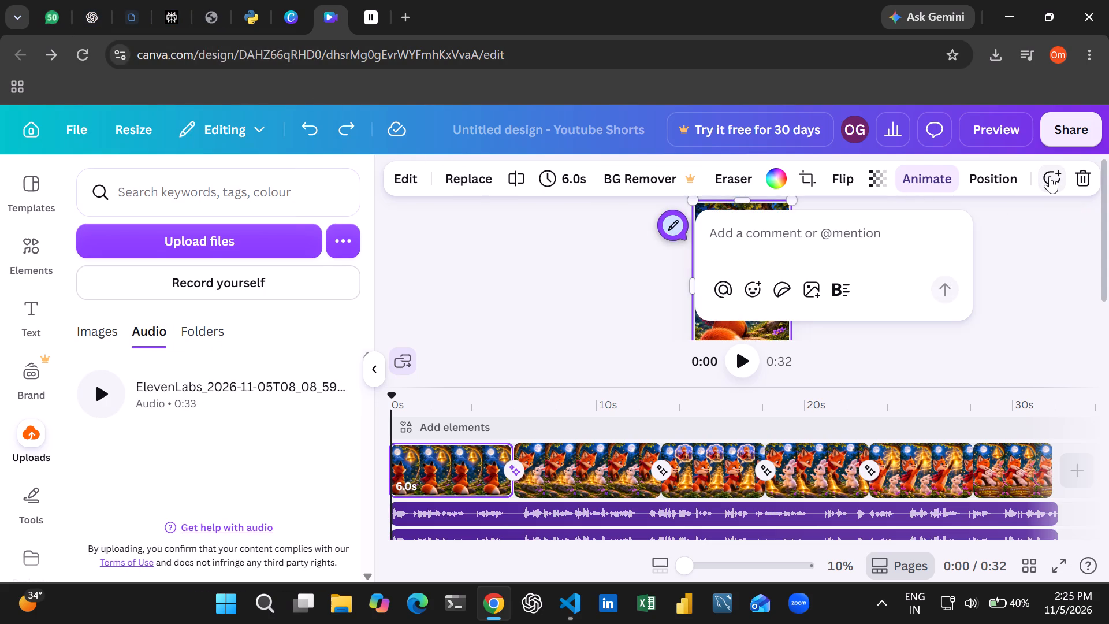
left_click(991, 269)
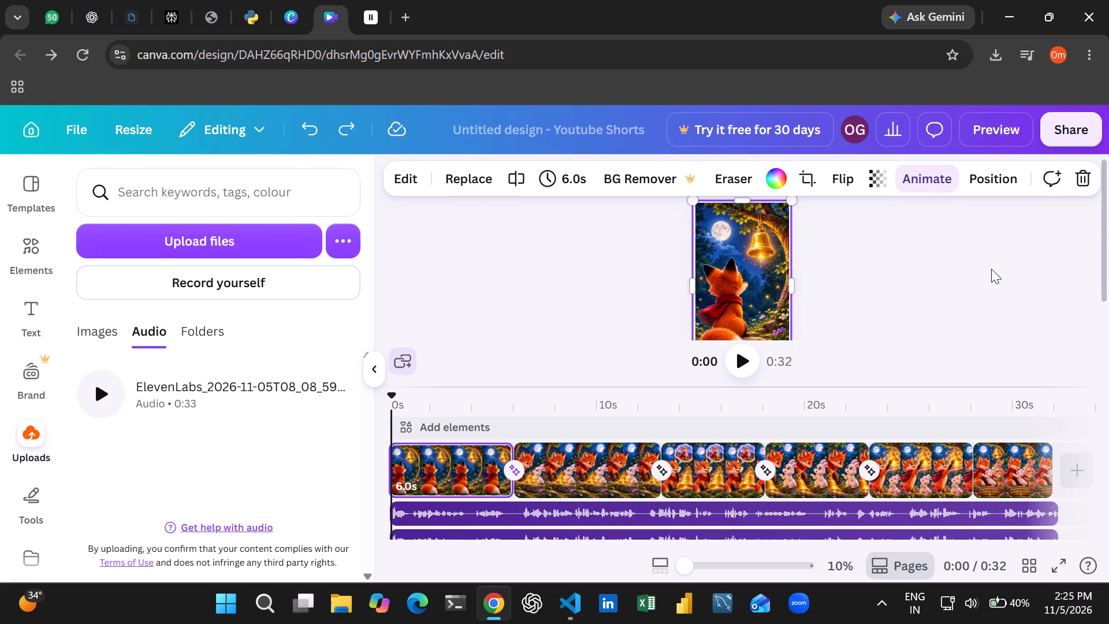
Delete the upper of the two duplicate ElevenLabs voiceover tracks from the timeline.
scroll(924, 306, "down", 3)
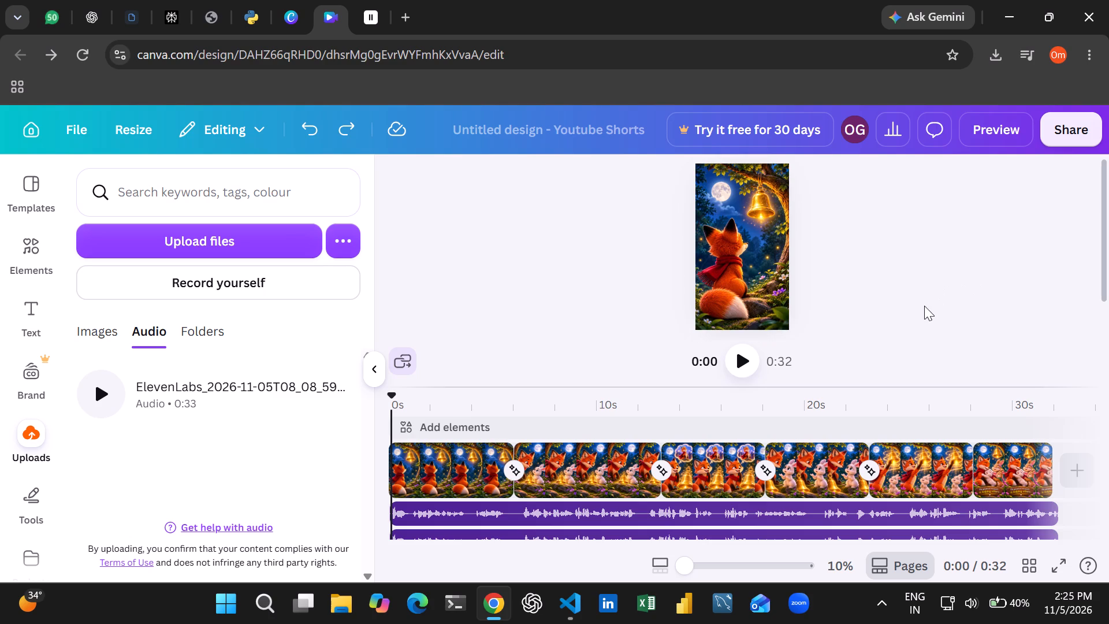
scroll(924, 306, "down", 3)
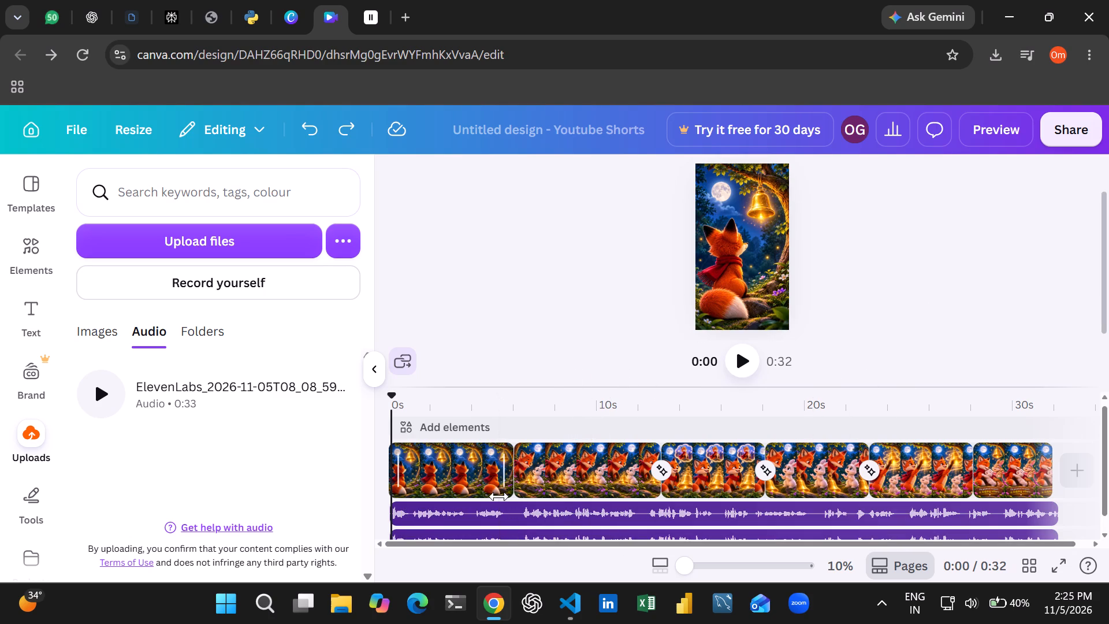
left_click(1039, 517)
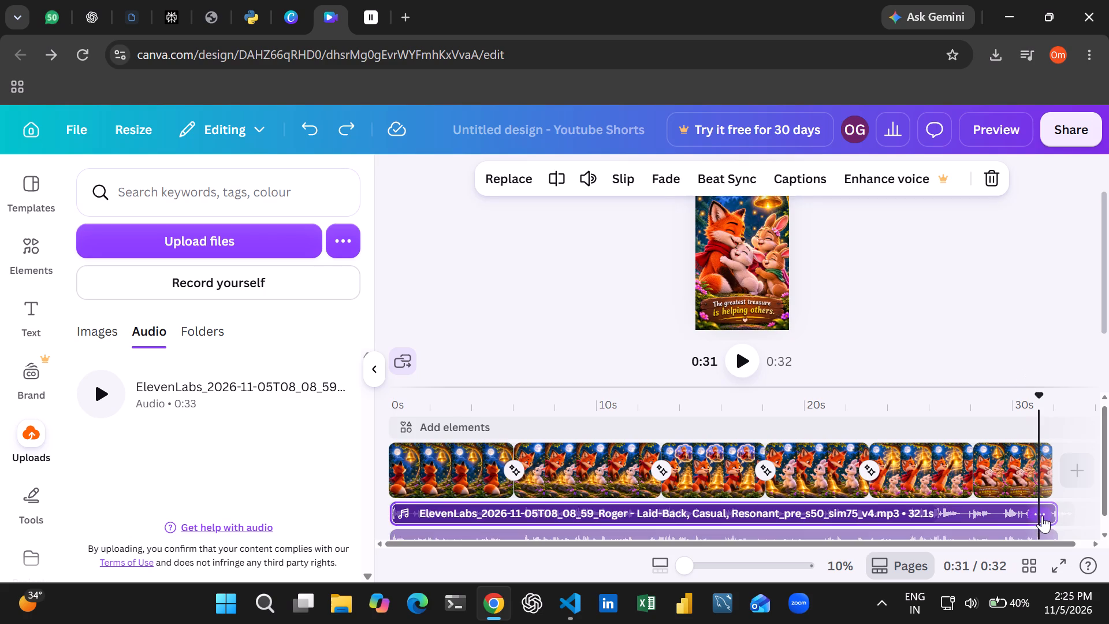
left_click(1043, 514)
left_click(905, 261)
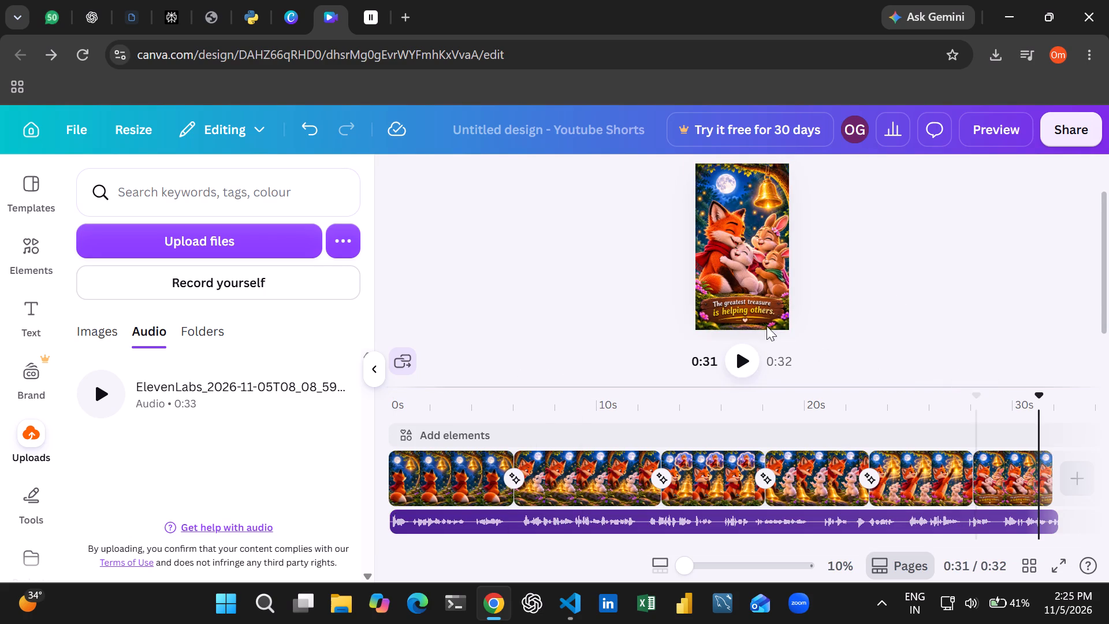
Play the video's last second, and extend the final scene's duration to 4.2 seconds so it reaches the voiceover's end.
left_click(751, 367)
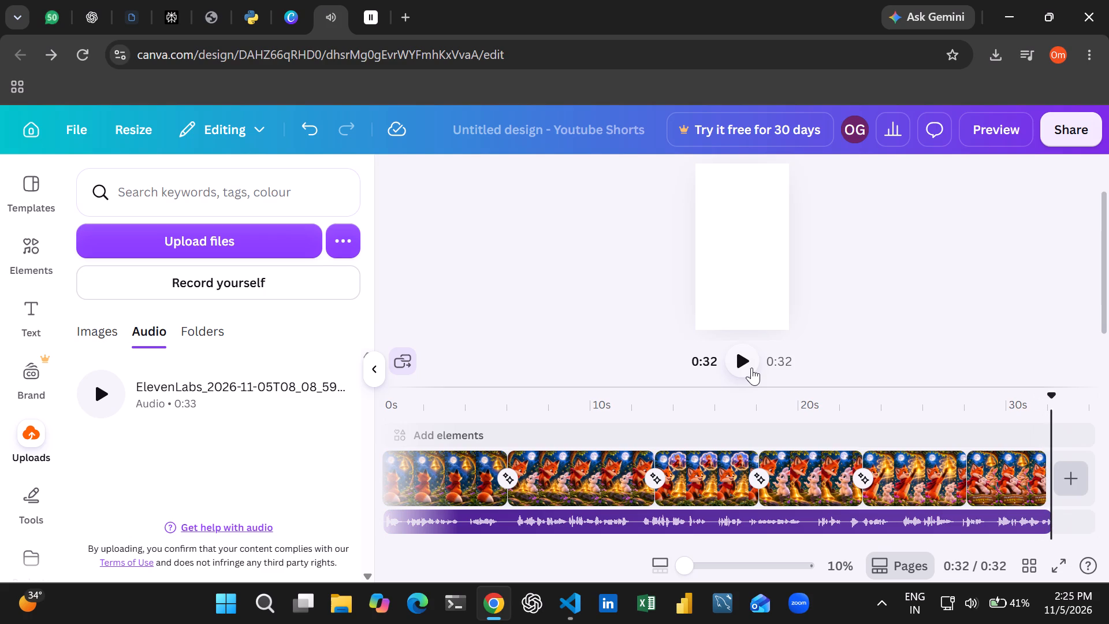
left_click(1045, 477)
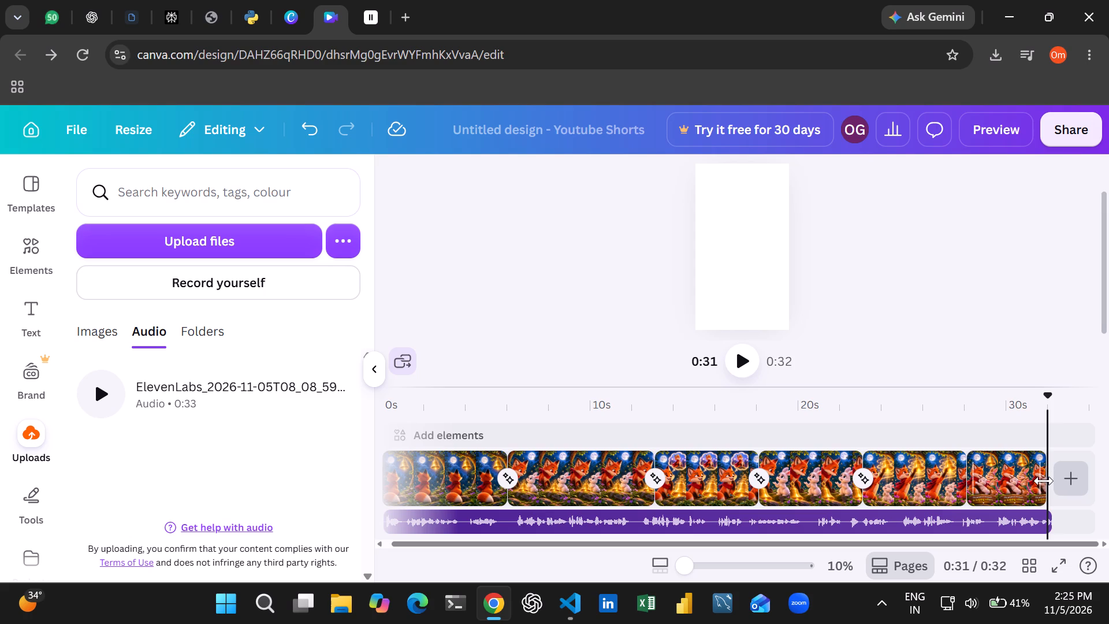
left_click_drag(1044, 481, 900, 482)
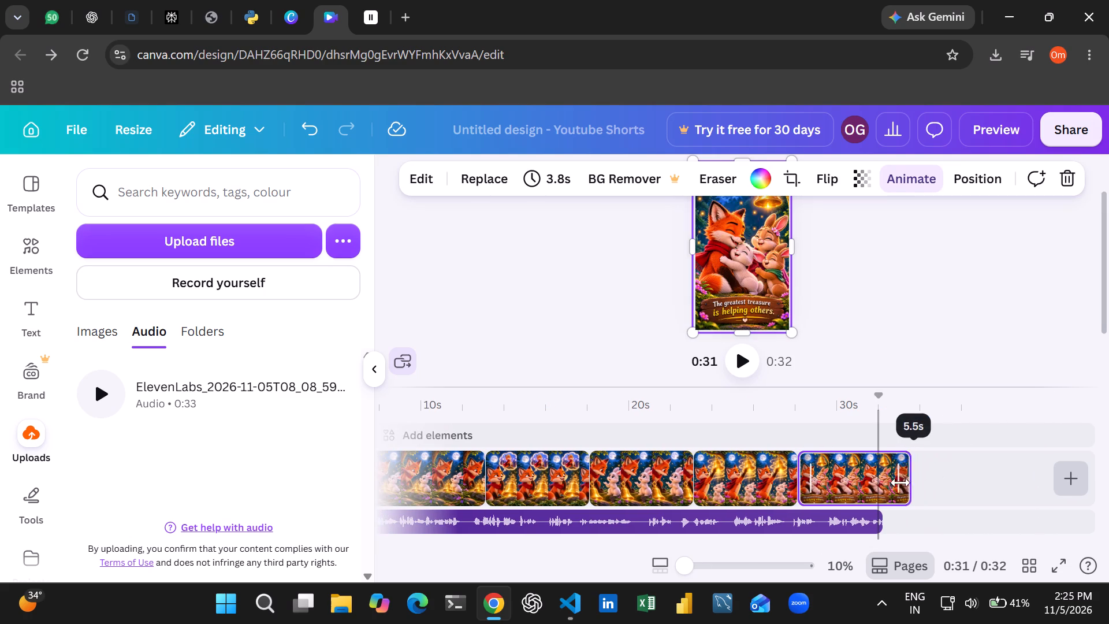
left_click_drag(900, 482, 886, 484)
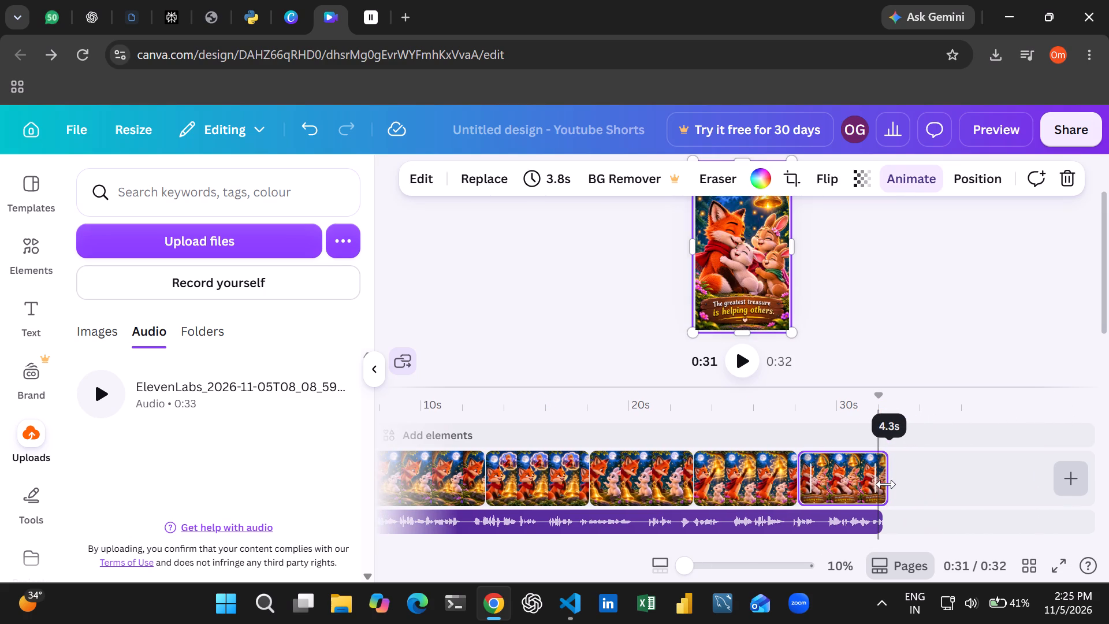
left_click_drag(886, 484, 883, 484)
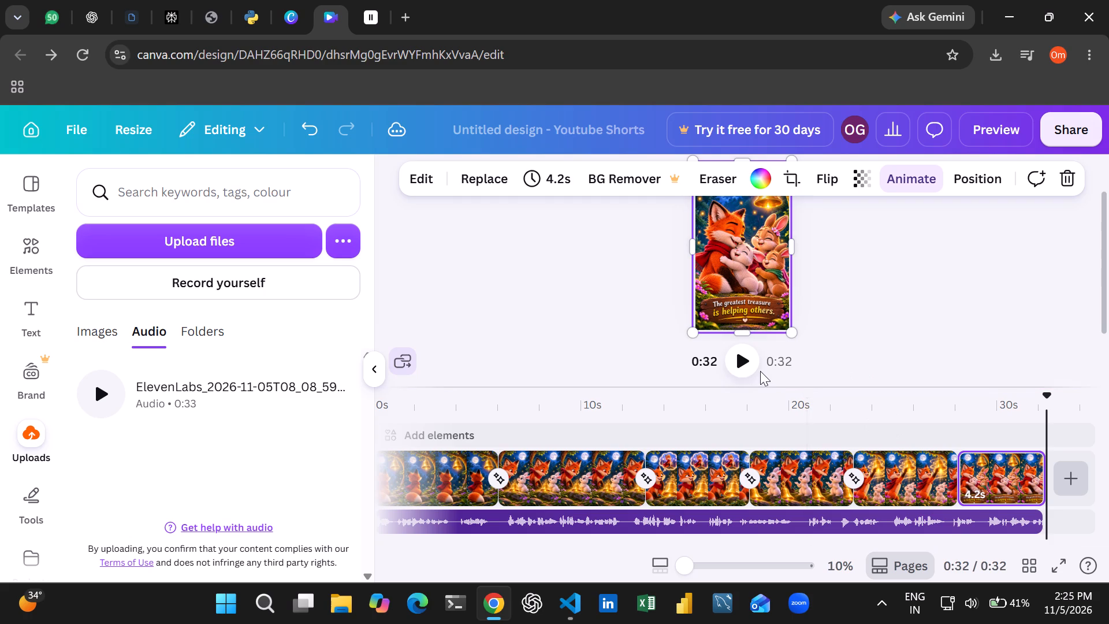
left_click(743, 369)
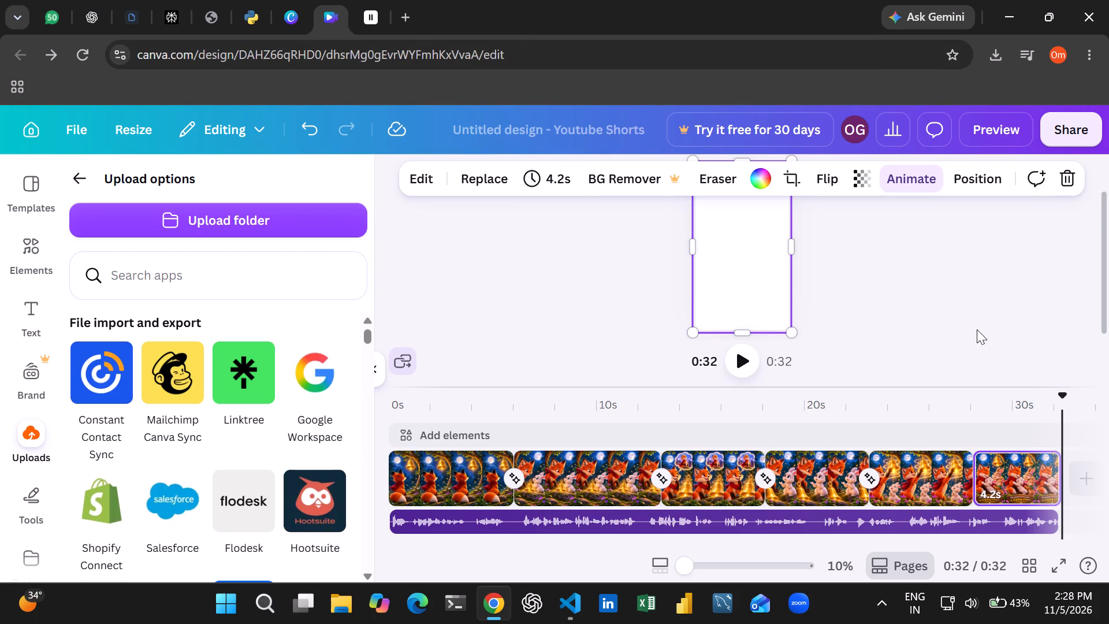
left_click(771, 361)
left_click(742, 361)
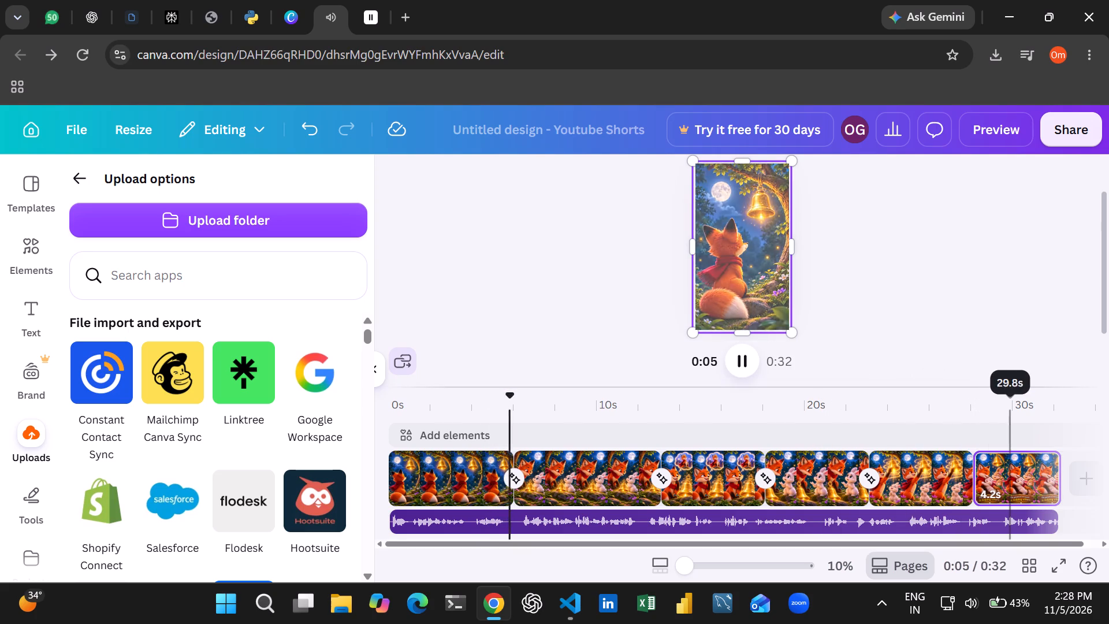
left_click(1011, 397)
left_click(739, 350)
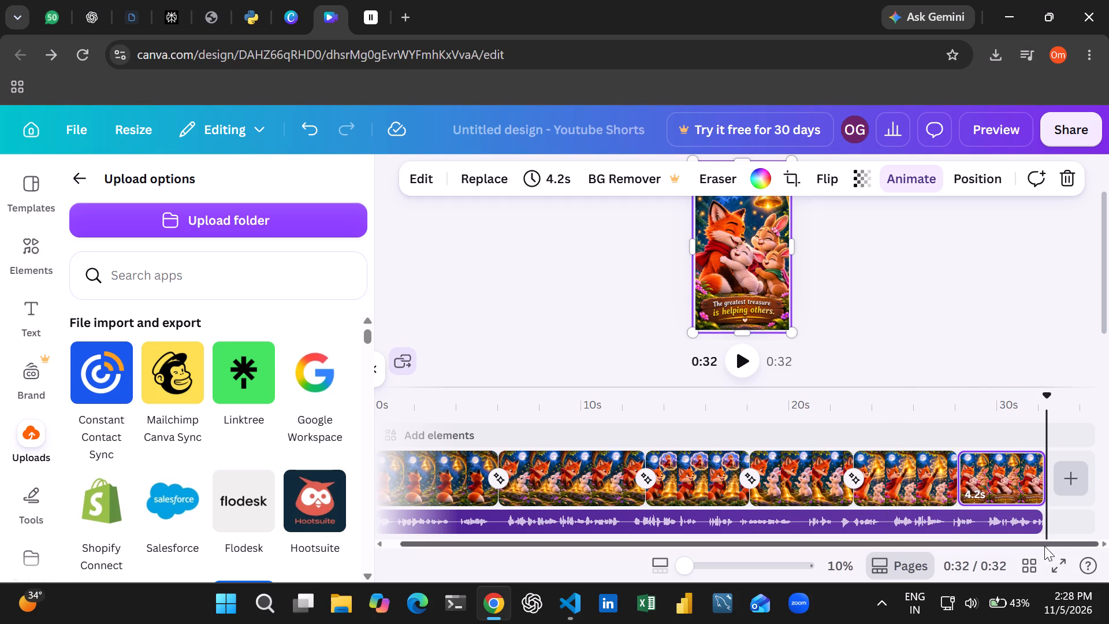
Preview the video full screen, toggling its captions on and off, and return to the editor.
left_click(1048, 564)
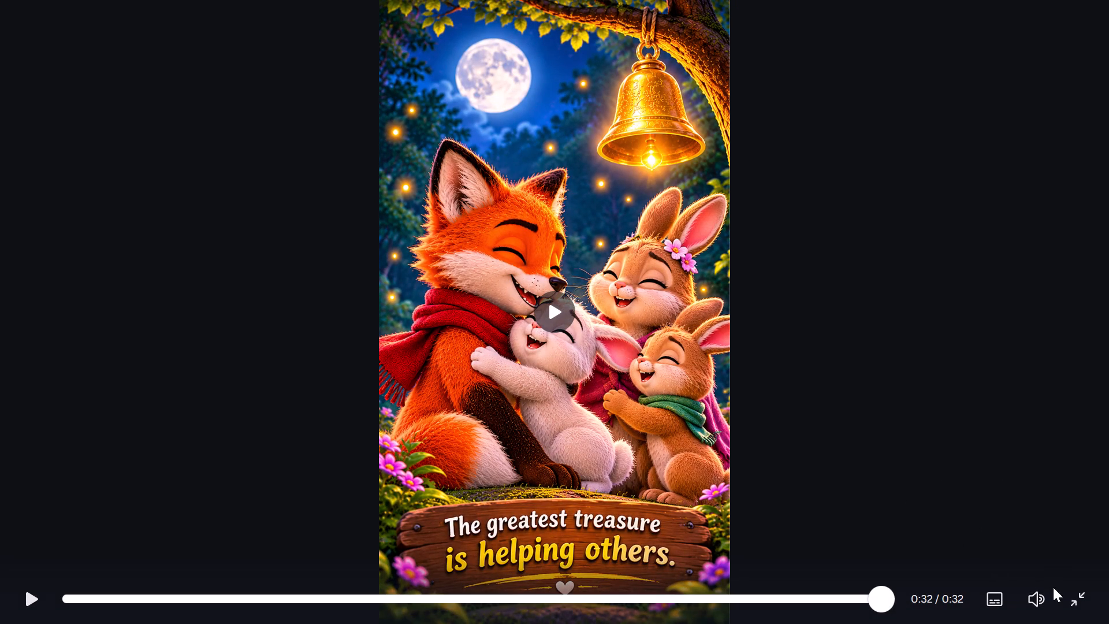
left_click(1000, 593)
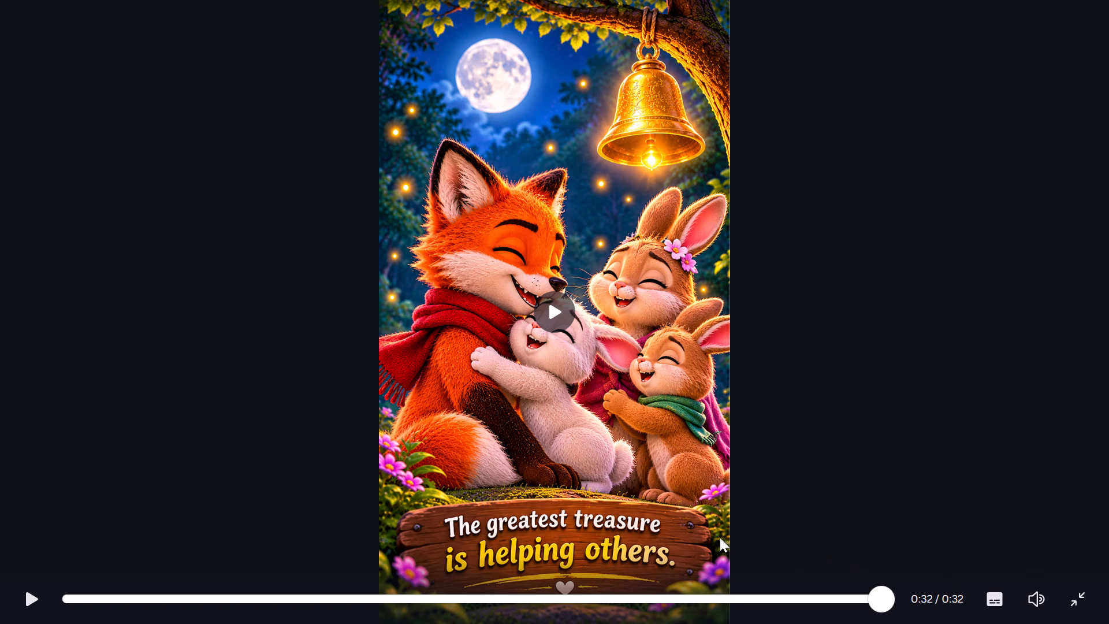
left_click(673, 621)
left_click(861, 518)
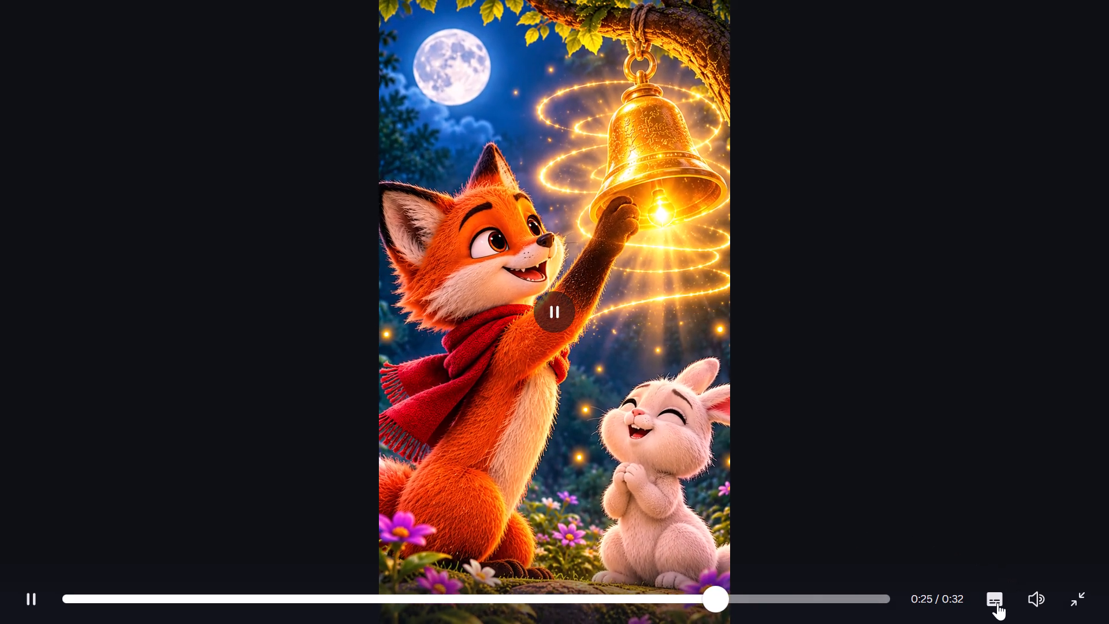
left_click(998, 603)
left_click(1082, 595)
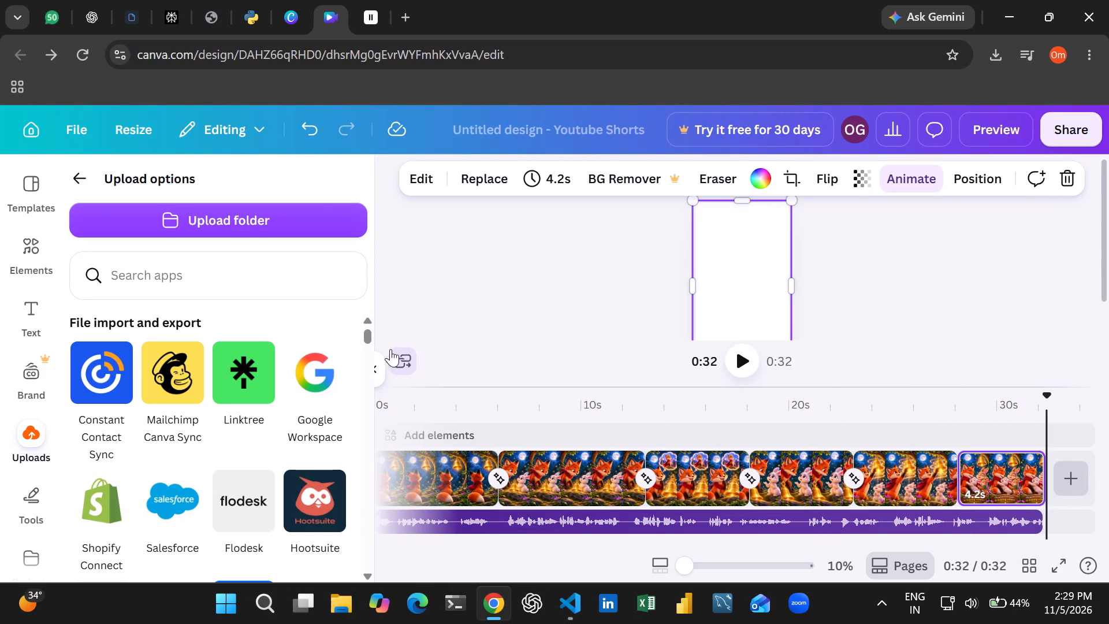
Export the finished design as an MP4 video at 1080p quality.
left_click(378, 367)
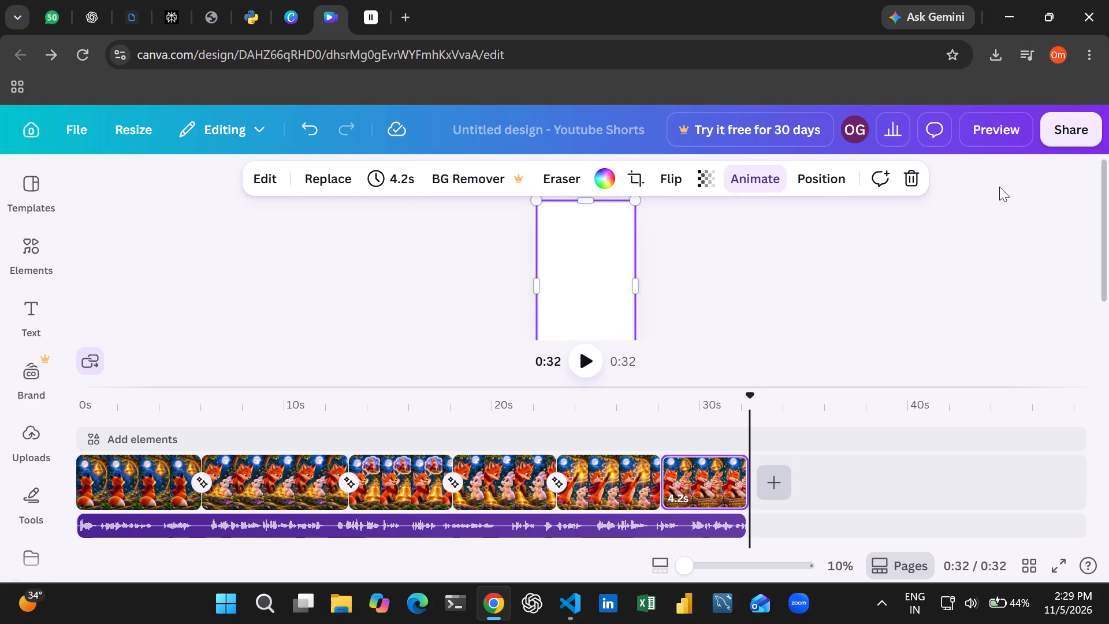
left_click(1071, 141)
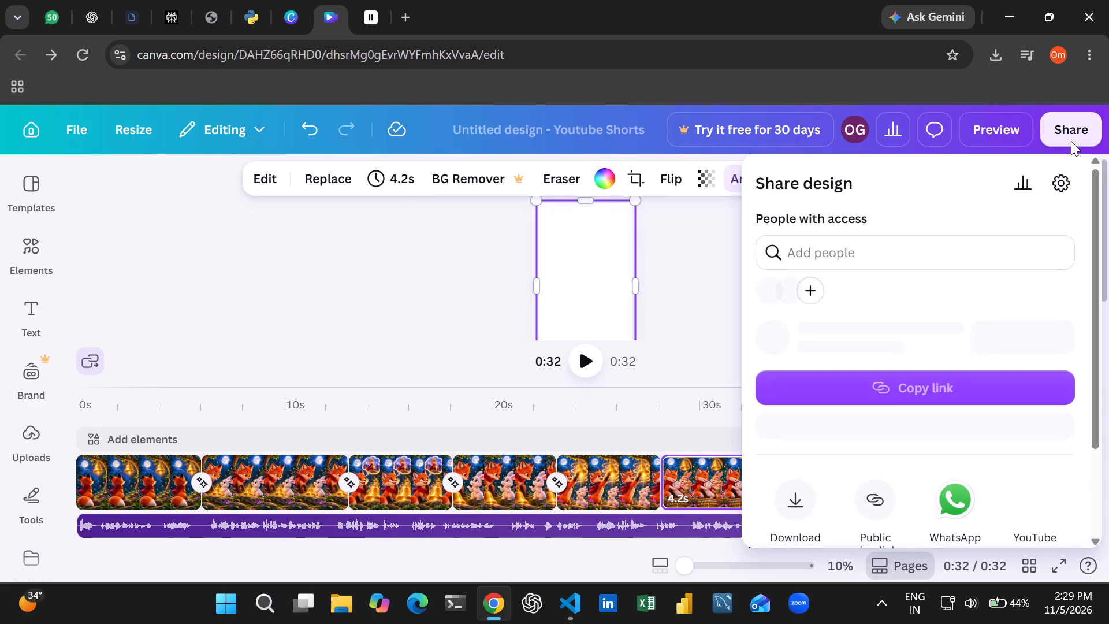
left_click(798, 500)
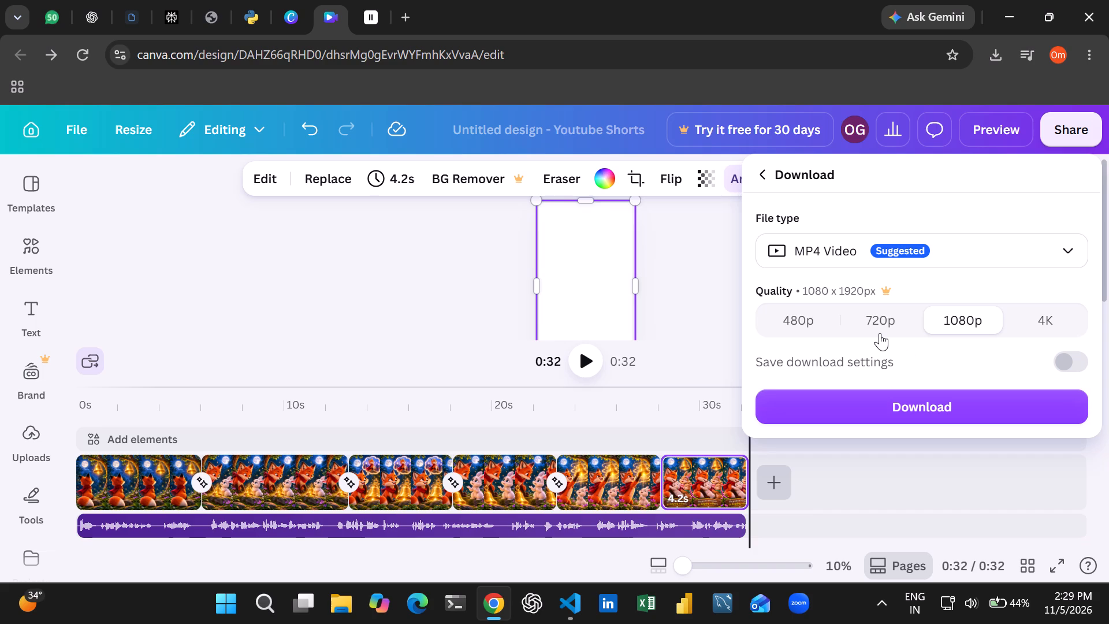
scroll(880, 333, "down", 1)
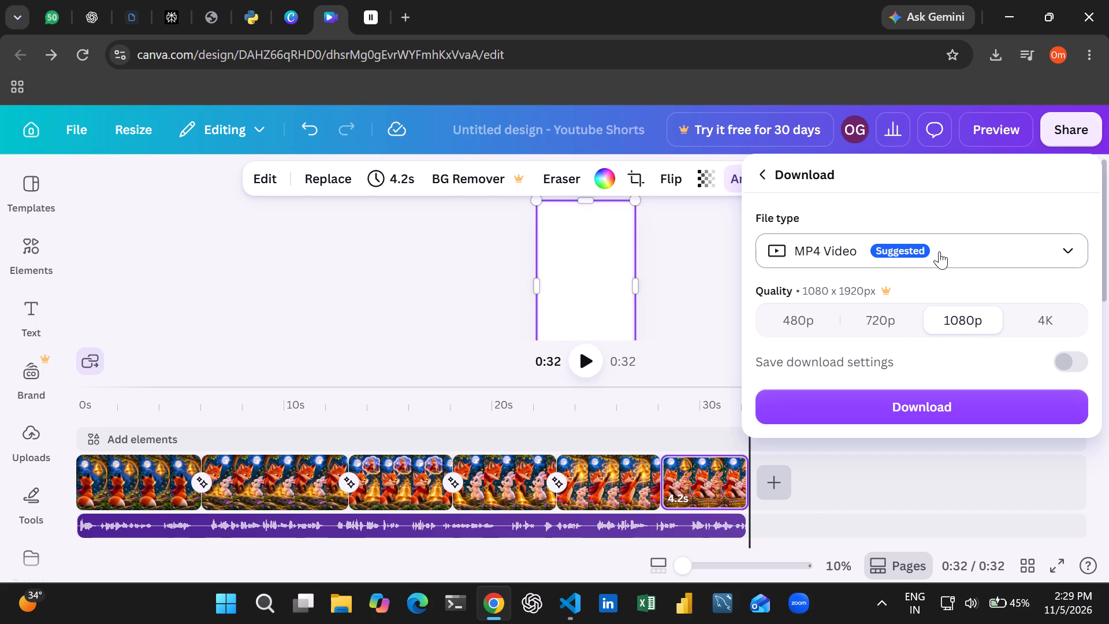
left_click(939, 251)
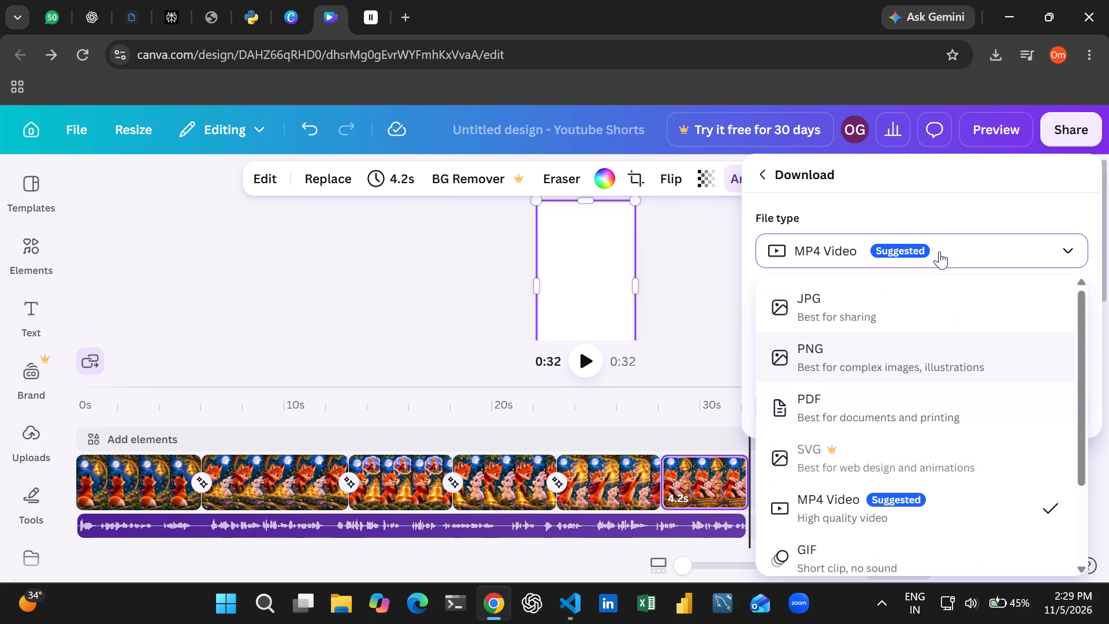
left_click(939, 251)
left_click(955, 418)
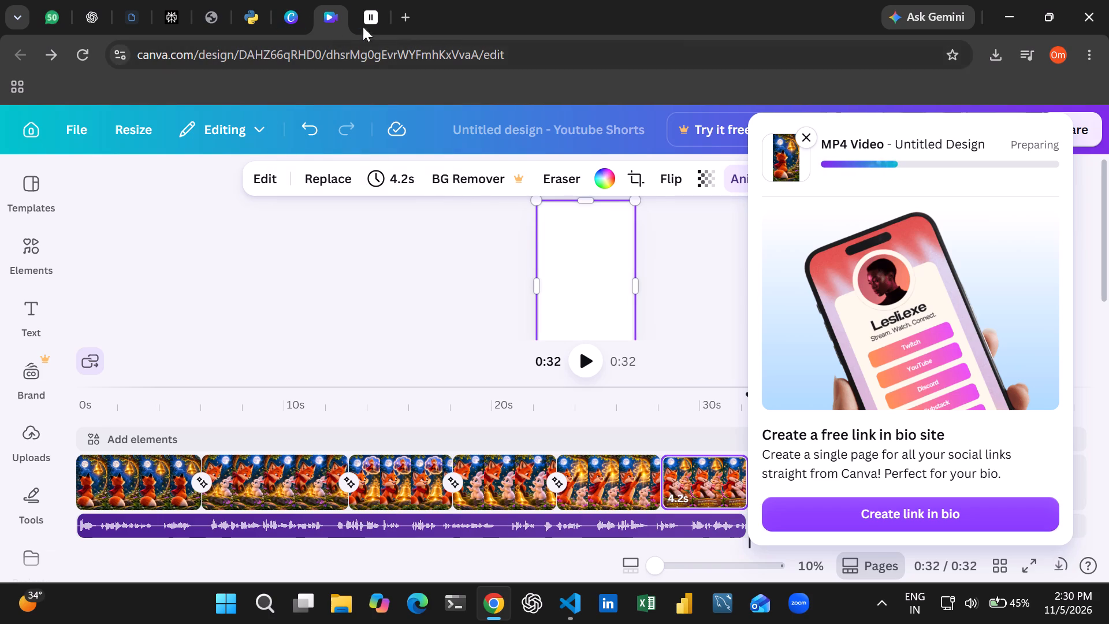
Open the Downloads folder in File Explorer and play the first seconds of the exported Untitled design video.
left_click(347, 612)
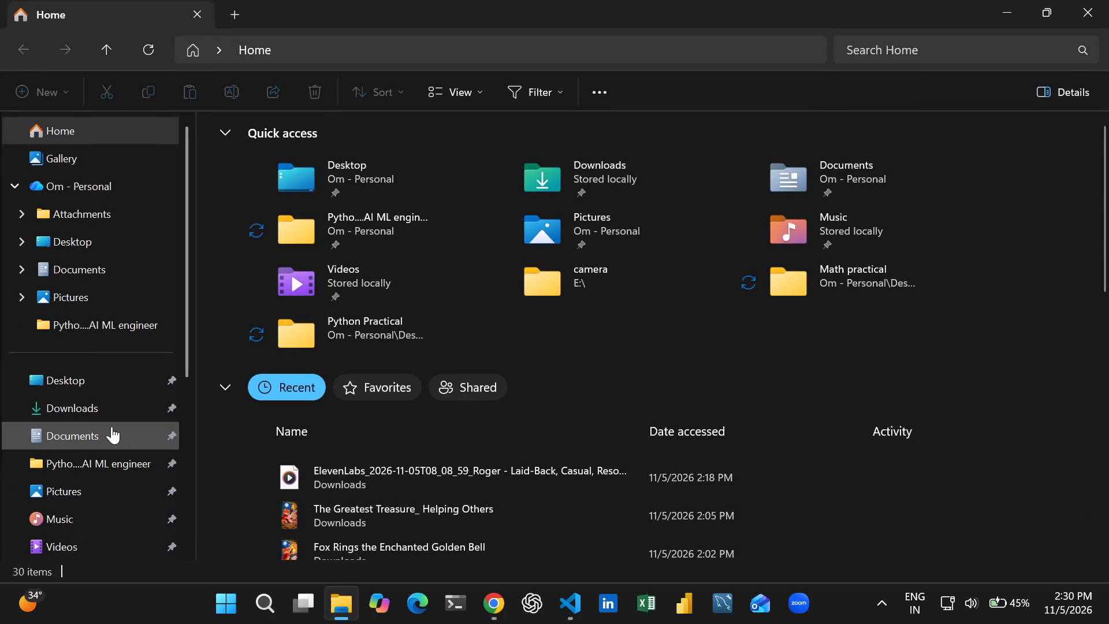
left_click(105, 417)
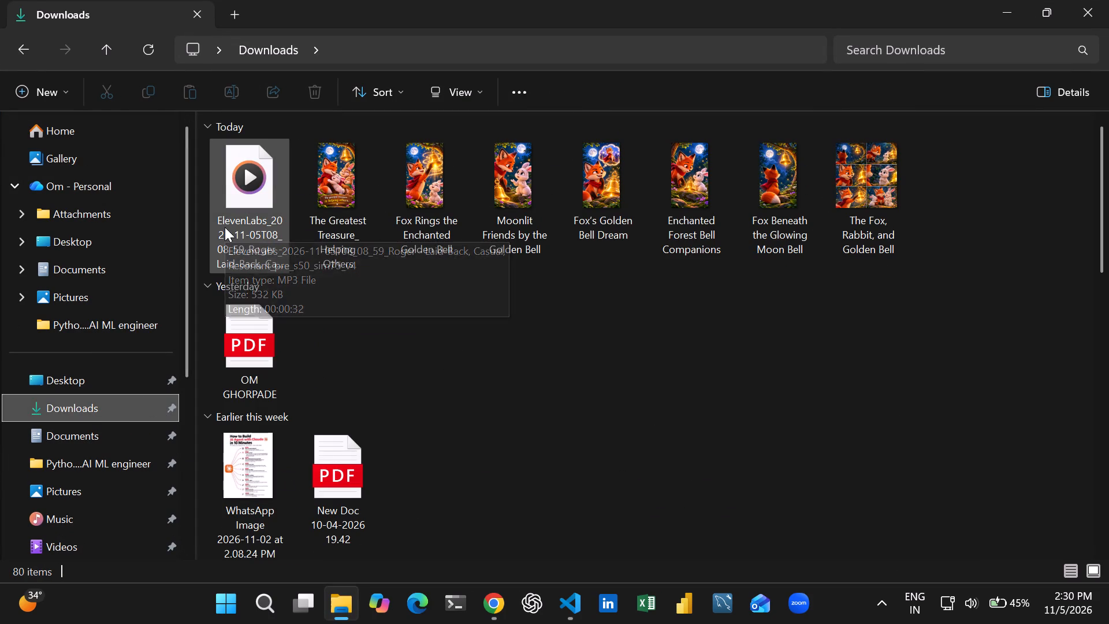
left_click_drag(225, 227, 282, 242, "ctrl")
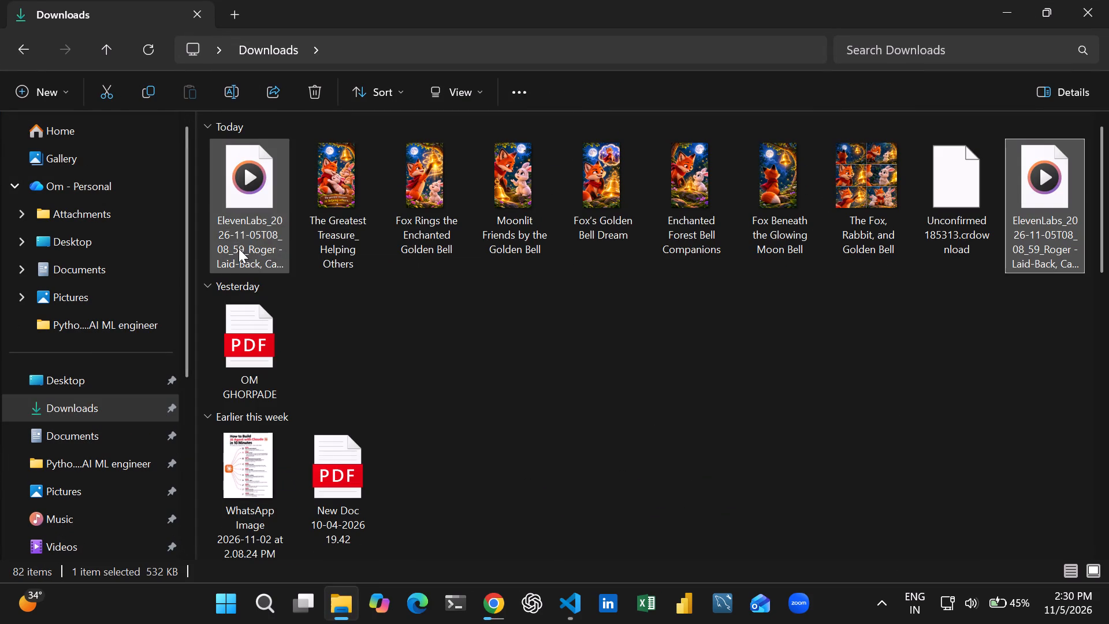
left_click(687, 299)
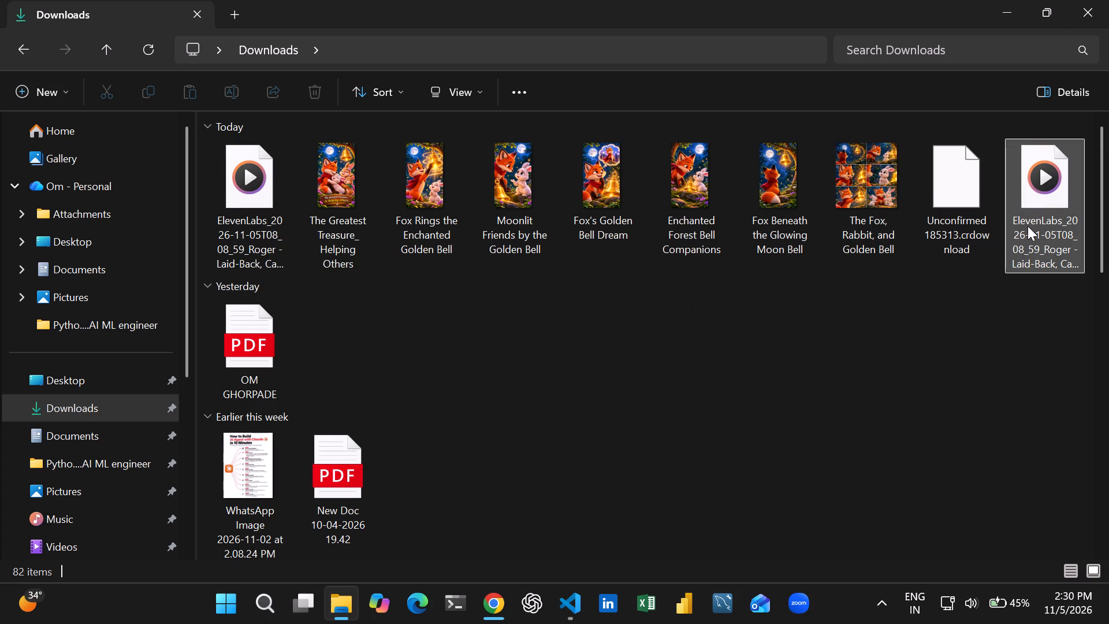
left_click(1028, 226)
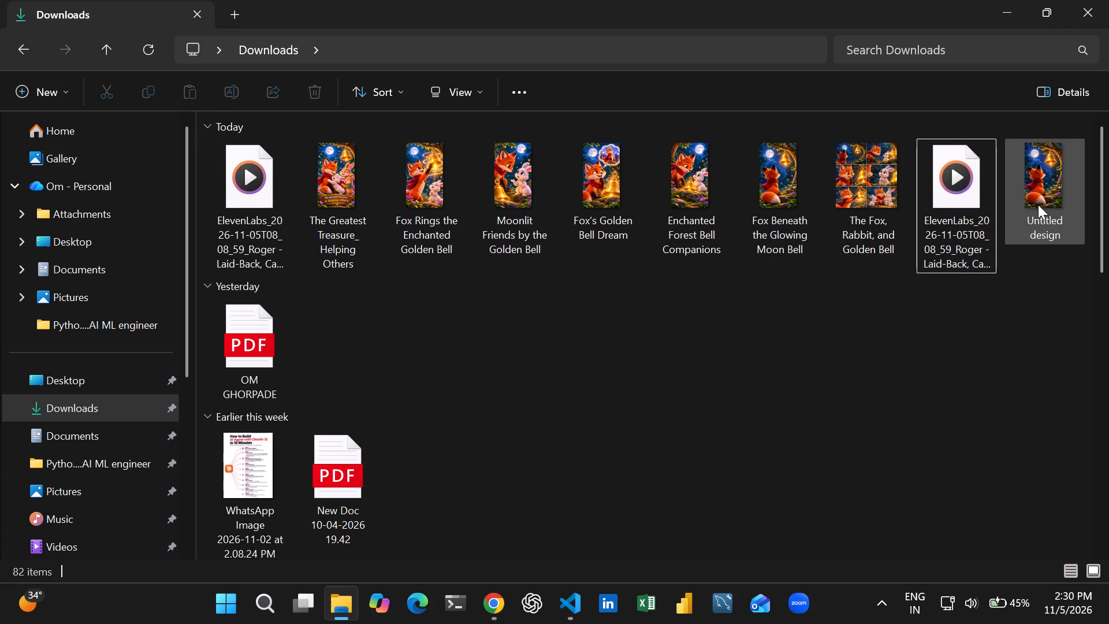
double_click(1047, 185)
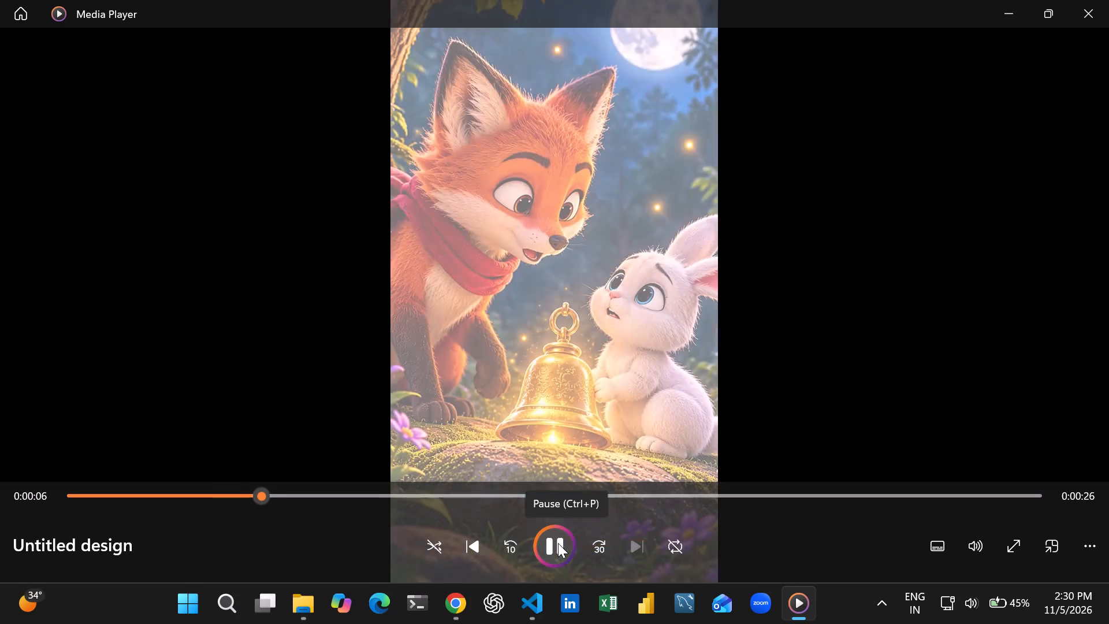
left_click(558, 543)
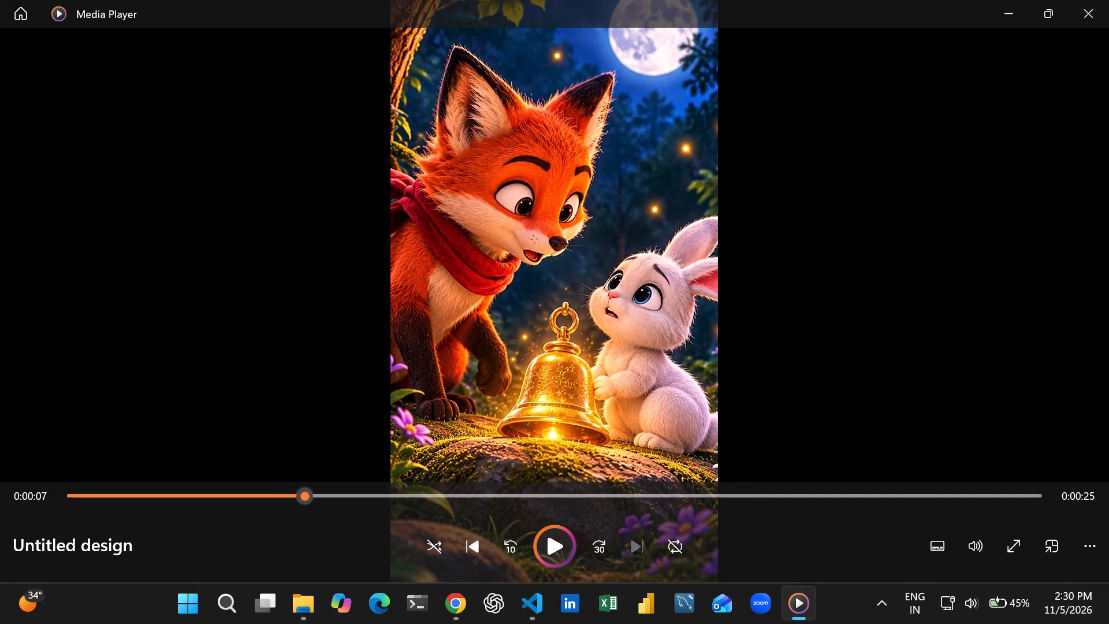
left_click(1086, 4)
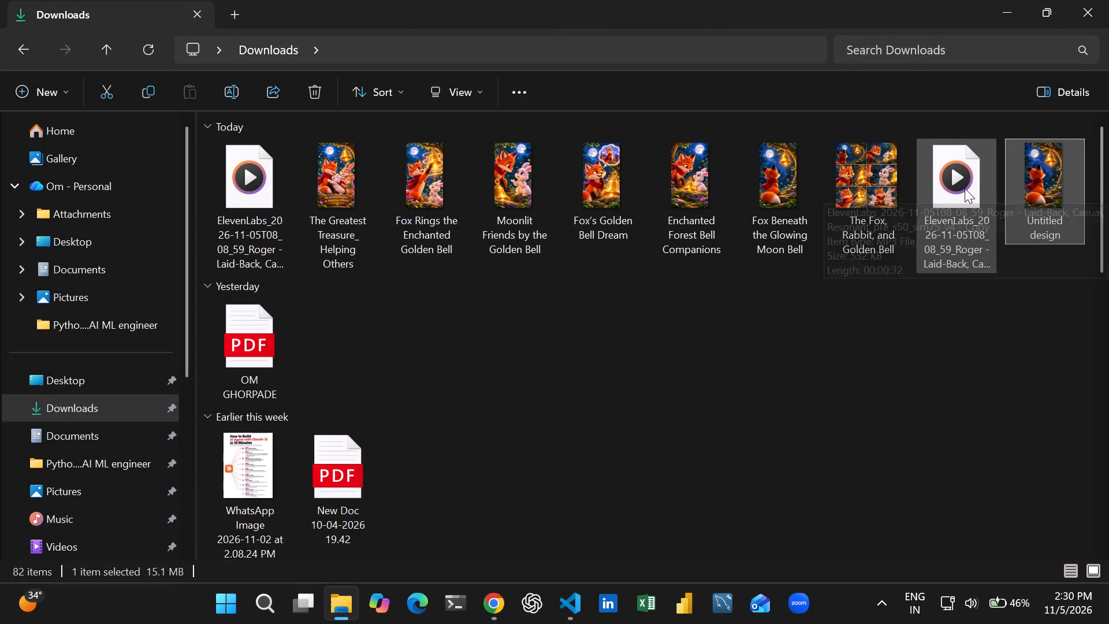
Delete all of today's files from Downloads: both ElevenLabs audio files, the fox story images and the Untitled design video.
left_click(965, 188, "ctrl")
left_click(871, 201, "ctrl")
left_click(781, 205, "ctrl")
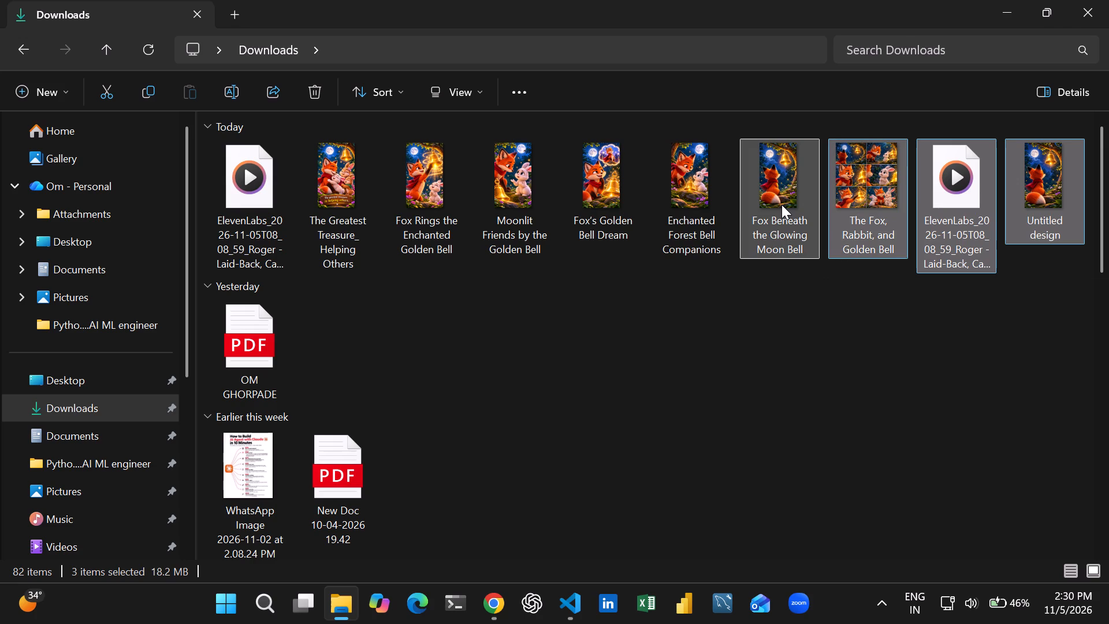
left_click(701, 199, "ctrl")
left_click(566, 212, "ctrl")
left_click(489, 209, "ctrl")
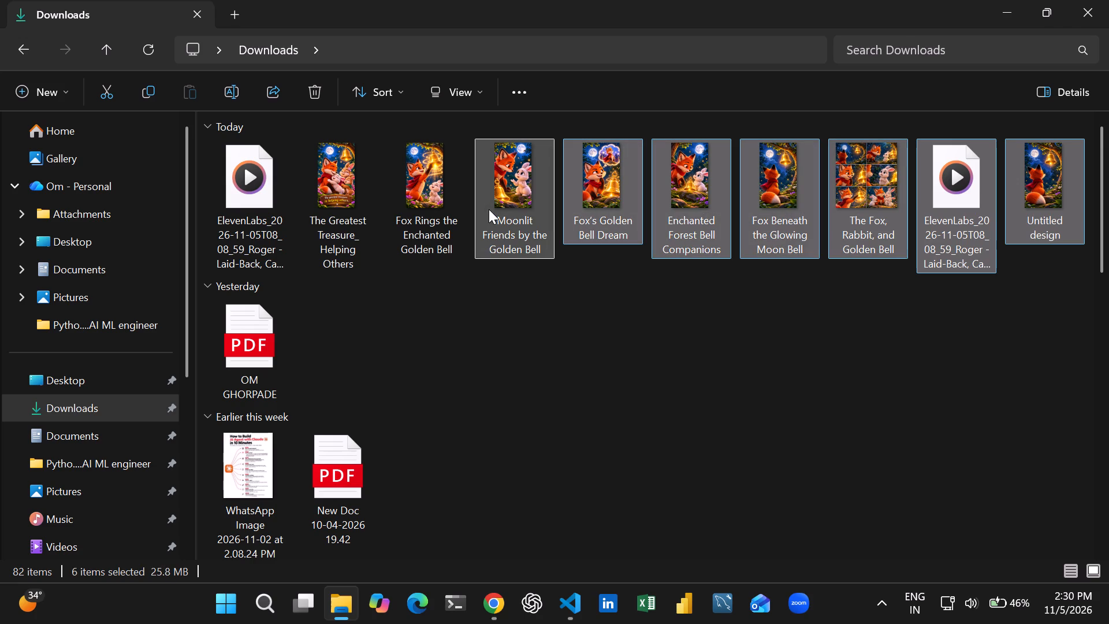
left_click(422, 210, "ctrl")
left_click(330, 207, "ctrl")
left_click(230, 219, "ctrl")
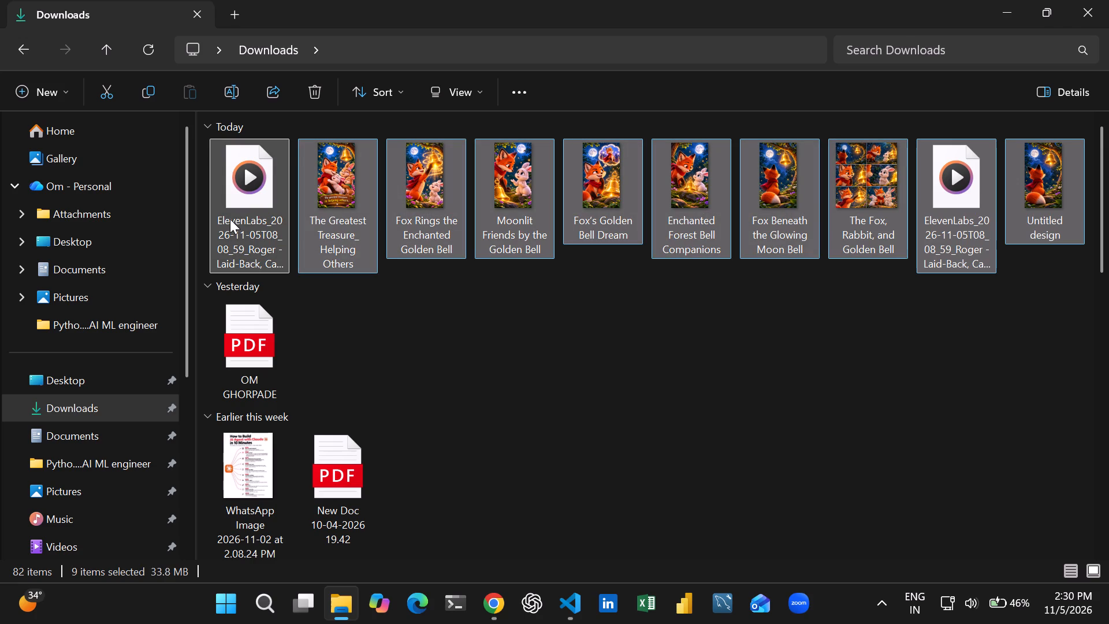
left_click(314, 101)
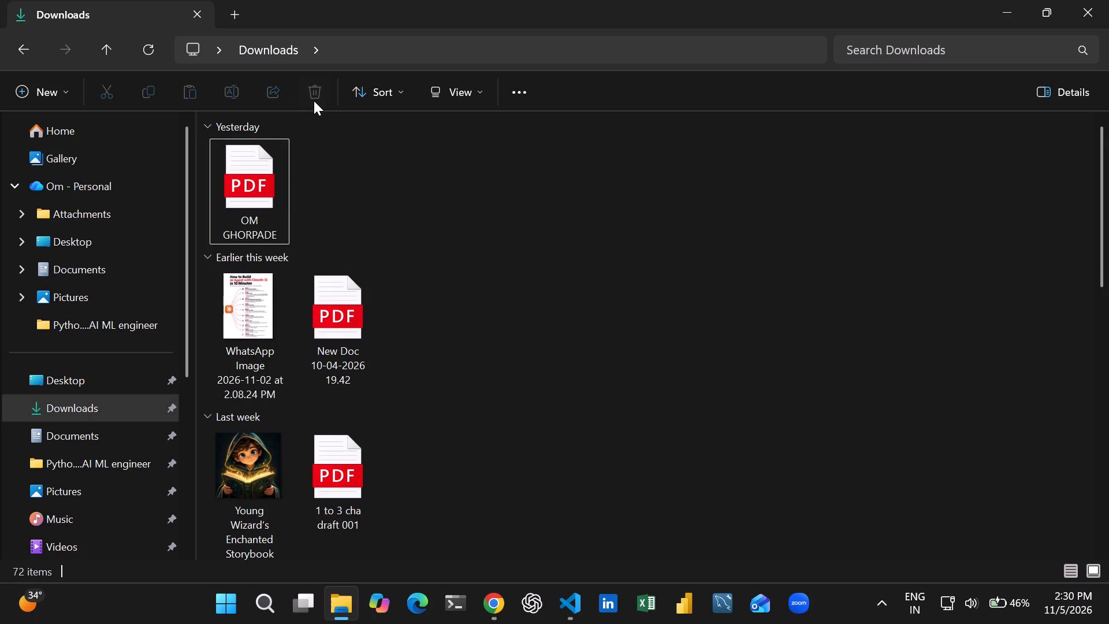
scroll(371, 277, "up", 5)
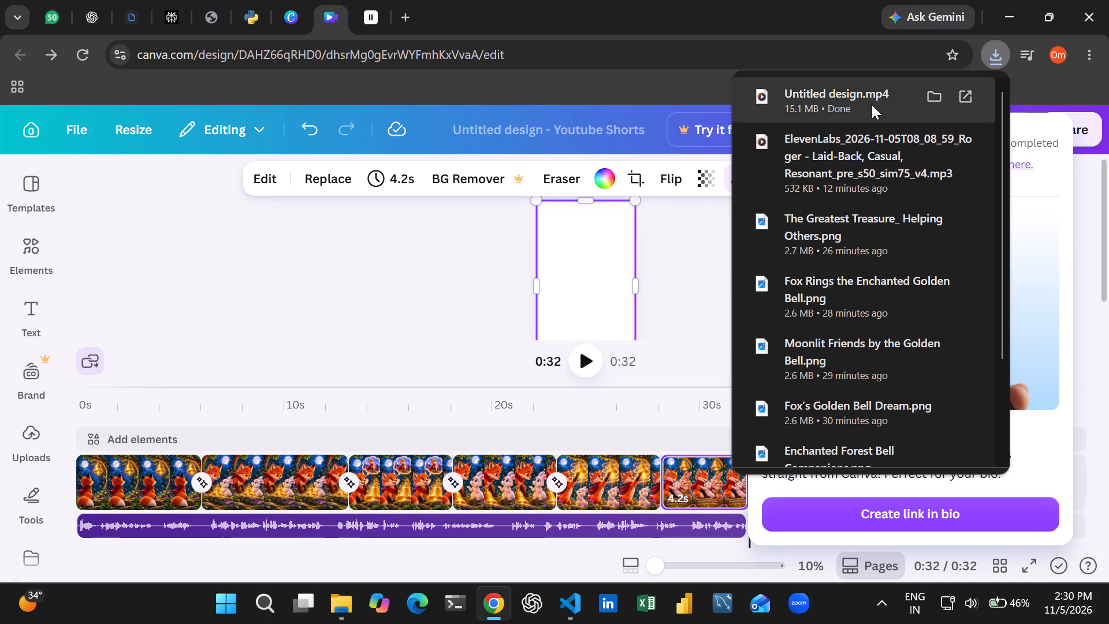
Switch to Chrome and try to open Untitled design.mp4 from its recent downloads.
left_click(872, 105)
left_click(872, 105)
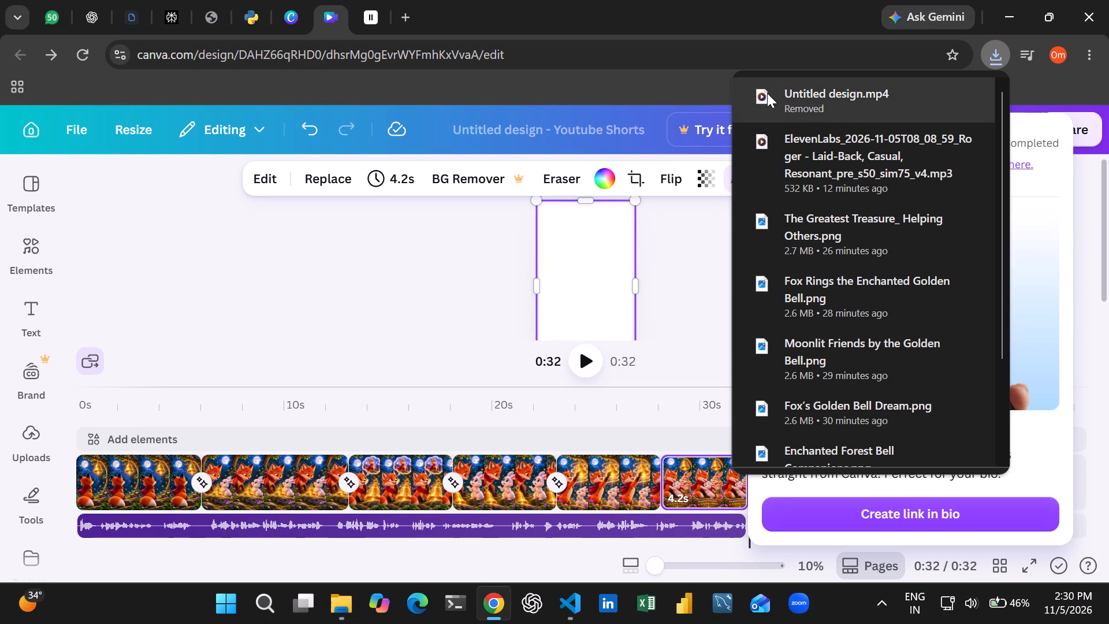
double_click(767, 93)
left_click(817, 118)
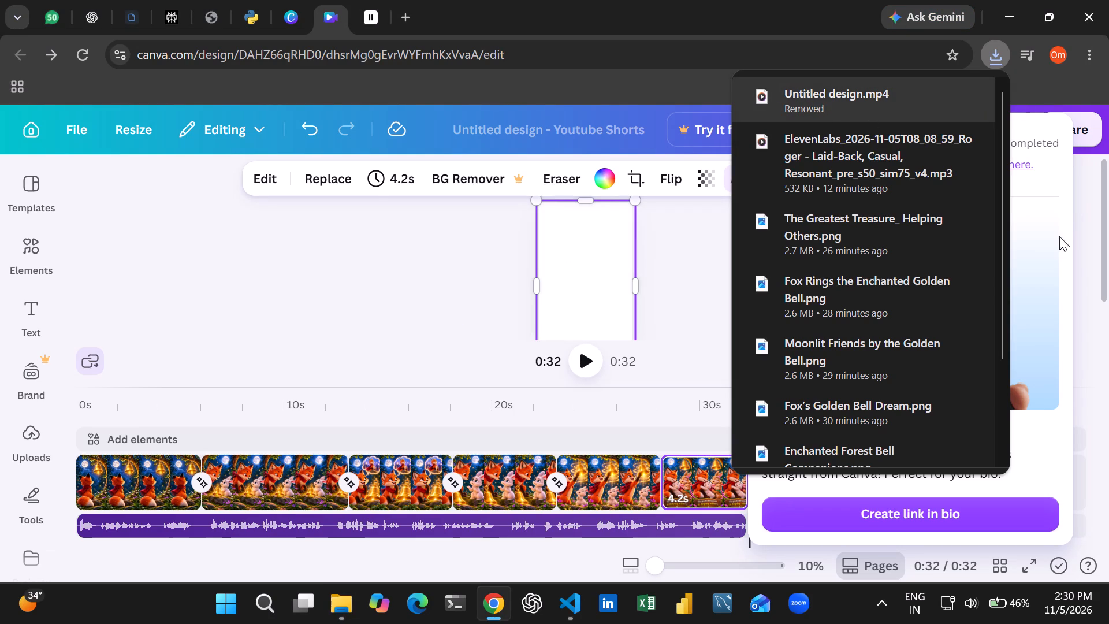
left_click(1056, 243)
left_click(812, 140)
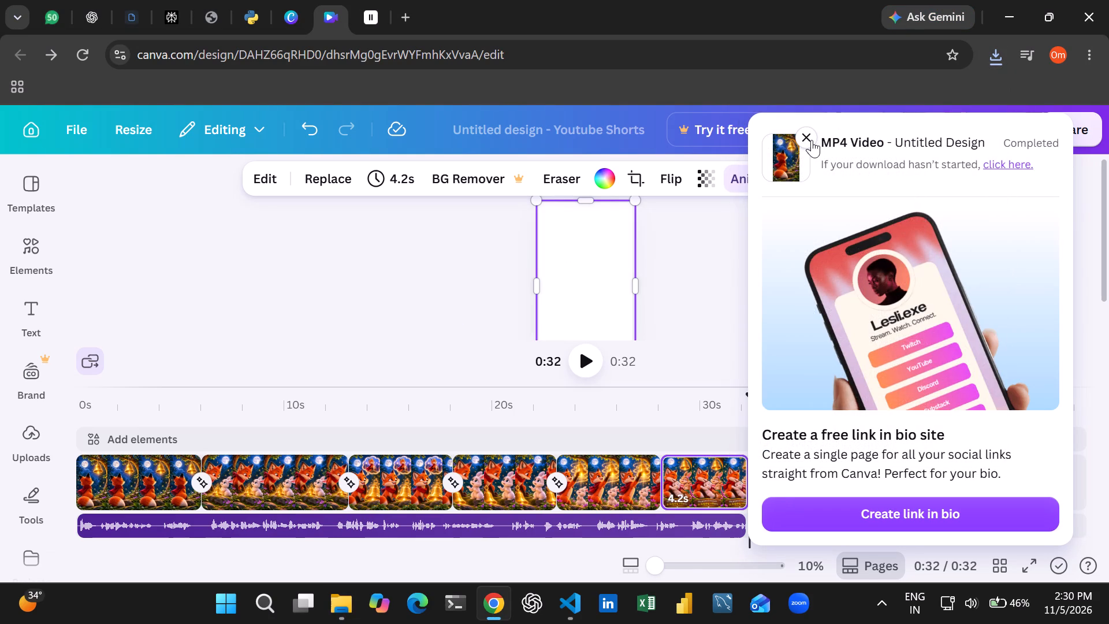
Download the Untitled design again as an MP4 video at 1080p quality.
left_click(1055, 118)
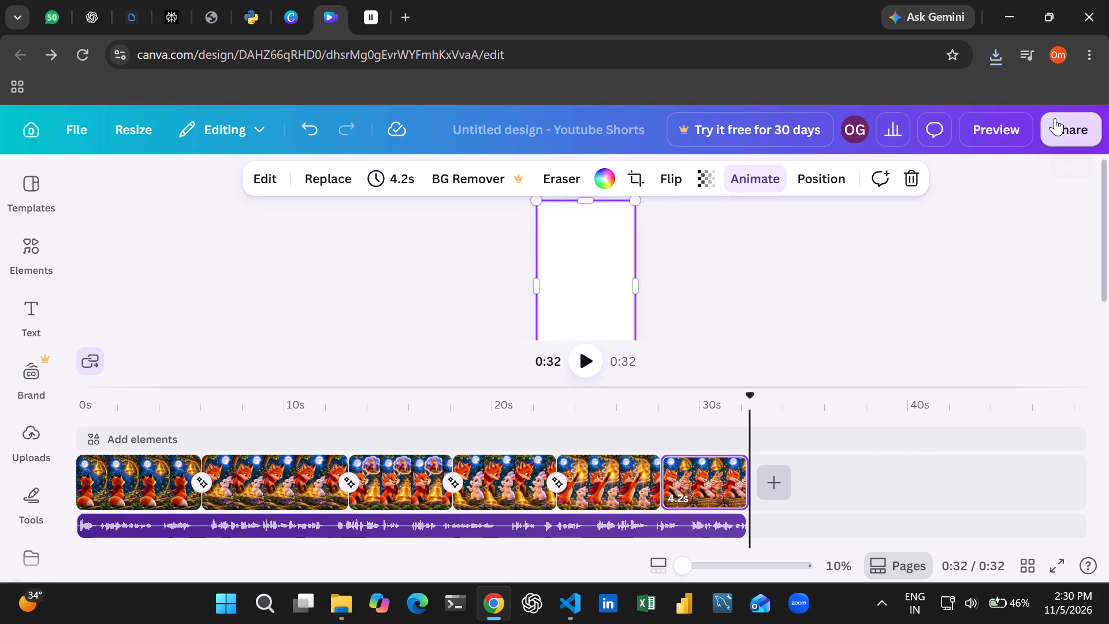
left_click(795, 532)
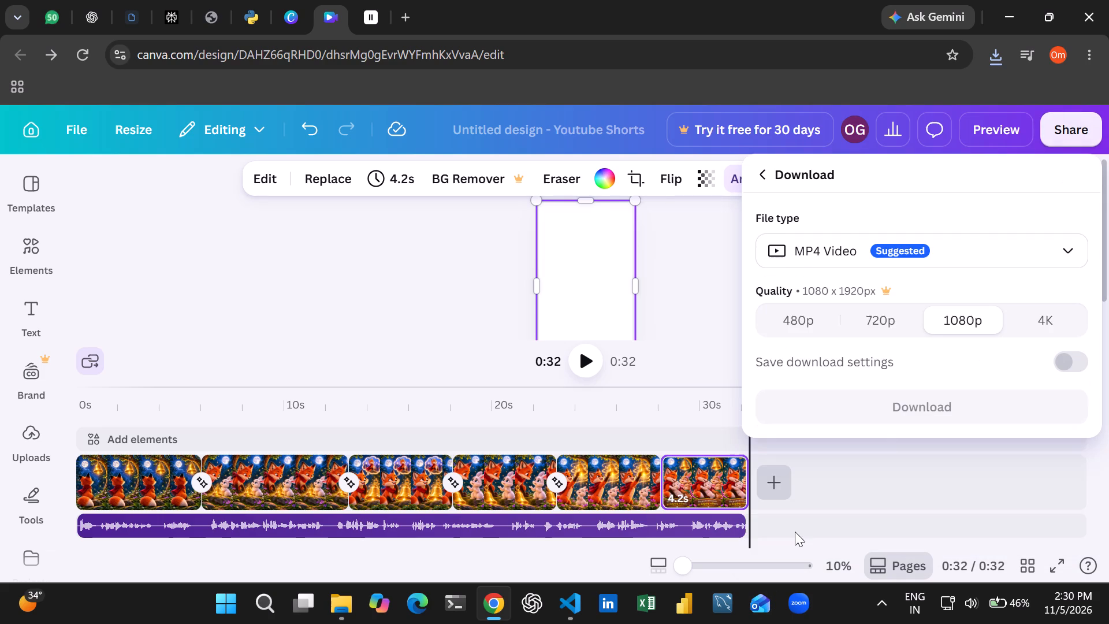
left_click(914, 403)
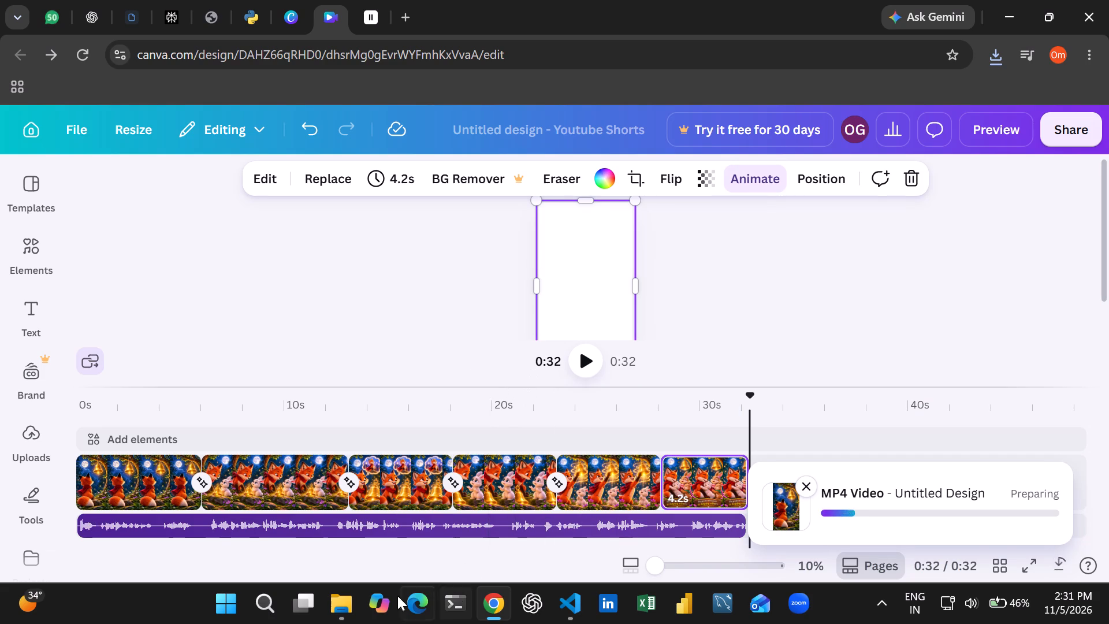
Switch to File Explorer, look through the Downloads folder for the re-exported video, and return to Chrome.
left_click(339, 600)
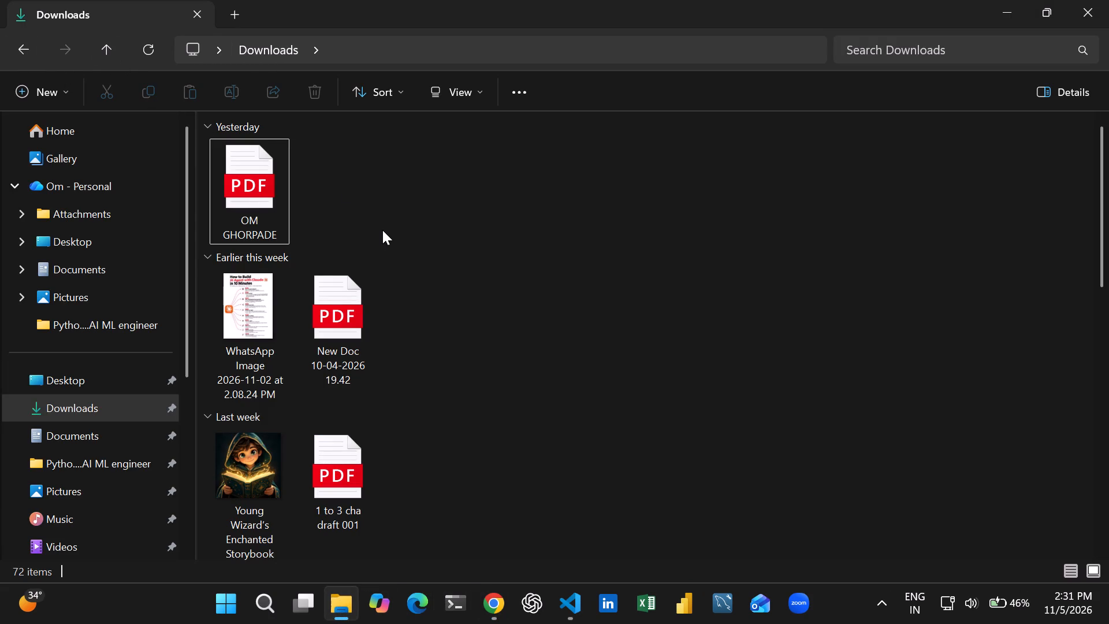
scroll(382, 230, "up", 3)
scroll(512, 428, "down", 3)
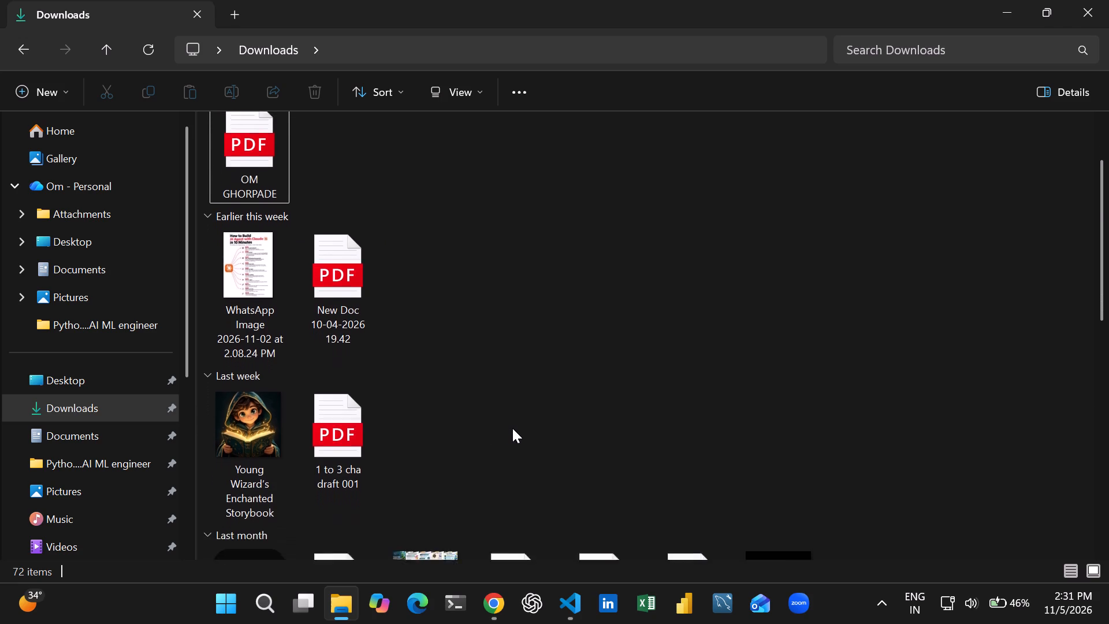
scroll(512, 428, "down", 1)
scroll(512, 428, "up", 8)
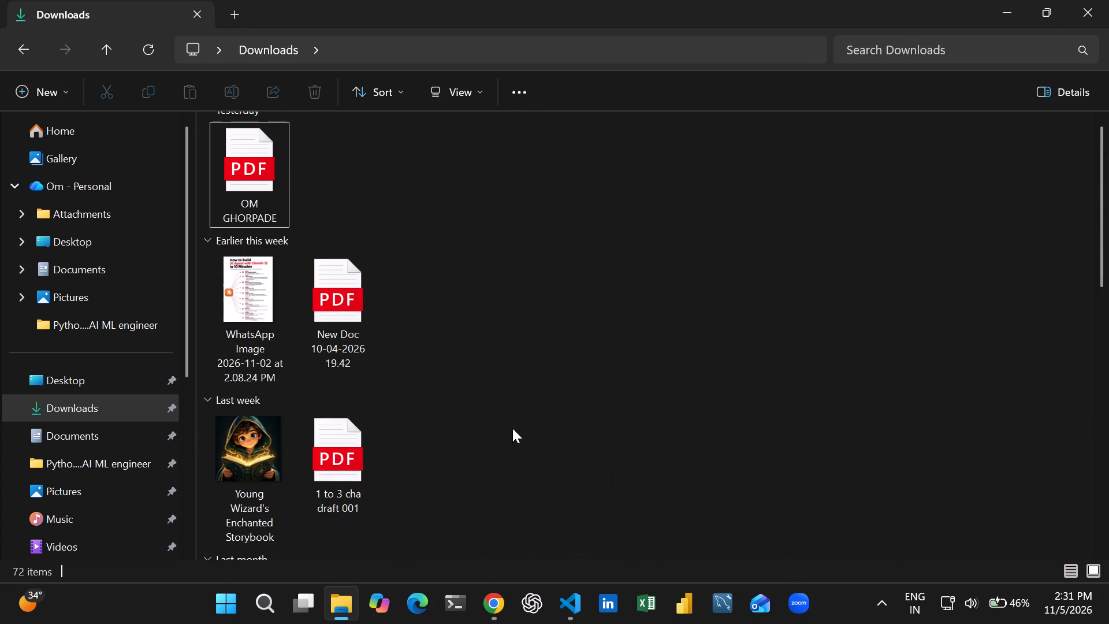
scroll(610, 317, "up", 7)
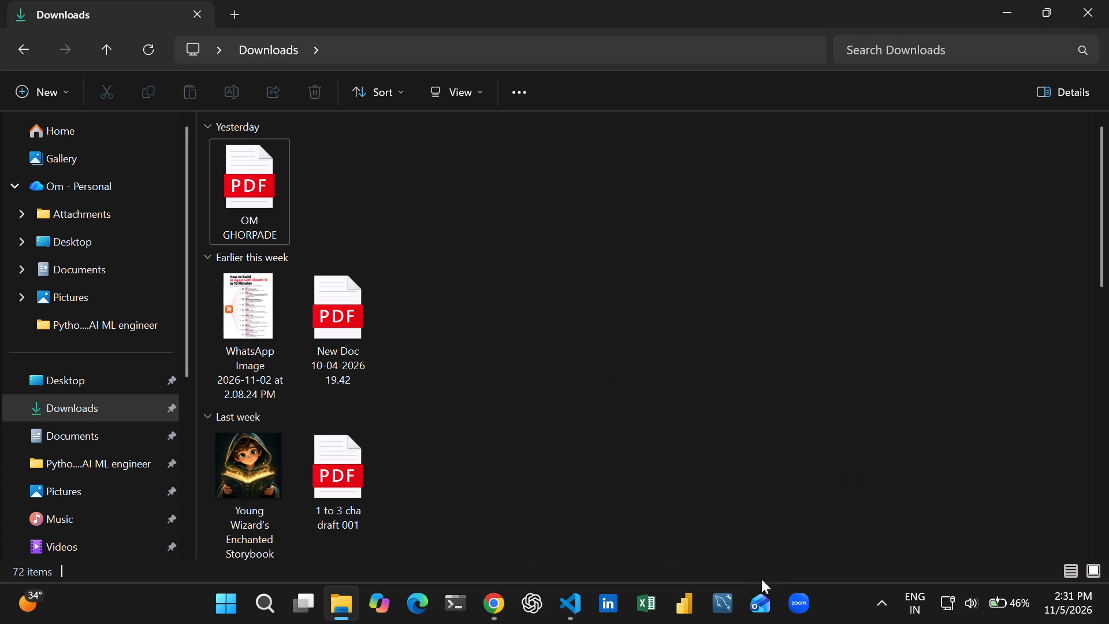
left_click(493, 599)
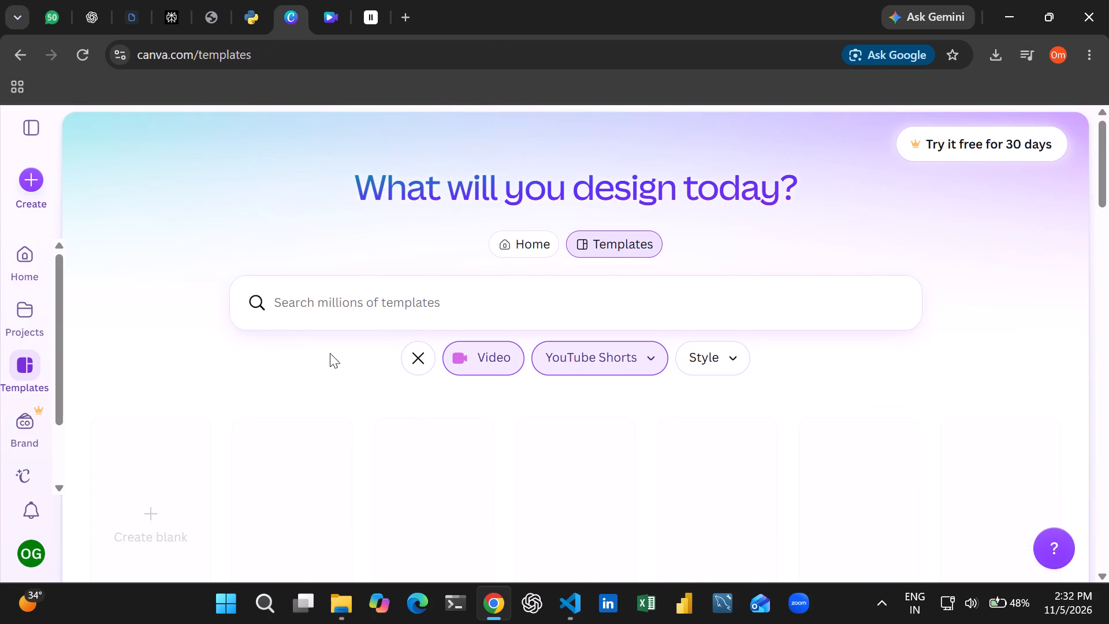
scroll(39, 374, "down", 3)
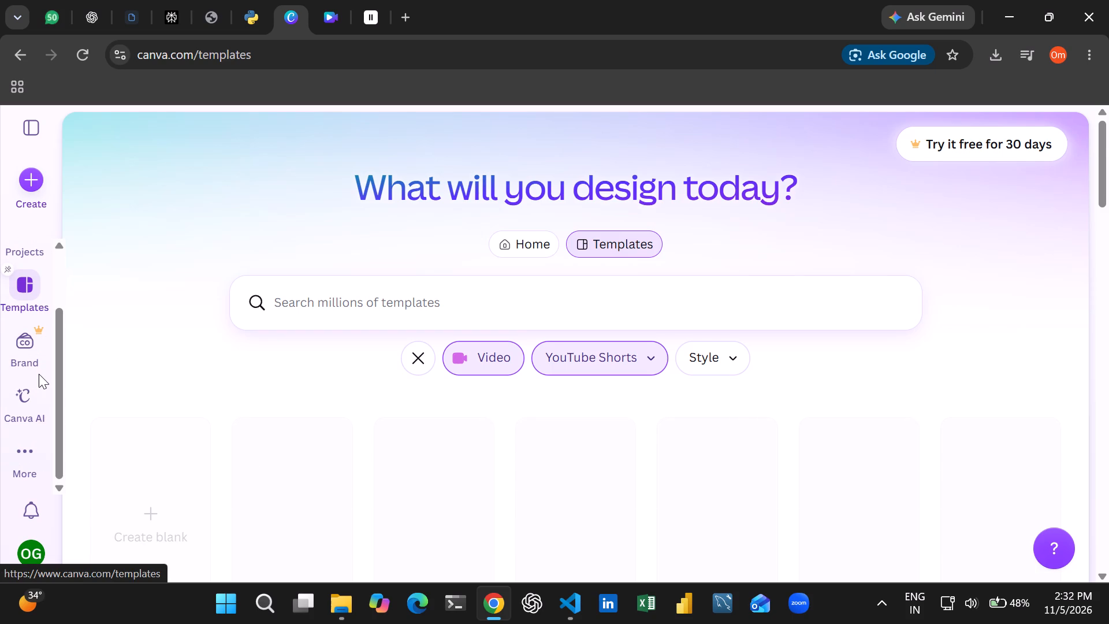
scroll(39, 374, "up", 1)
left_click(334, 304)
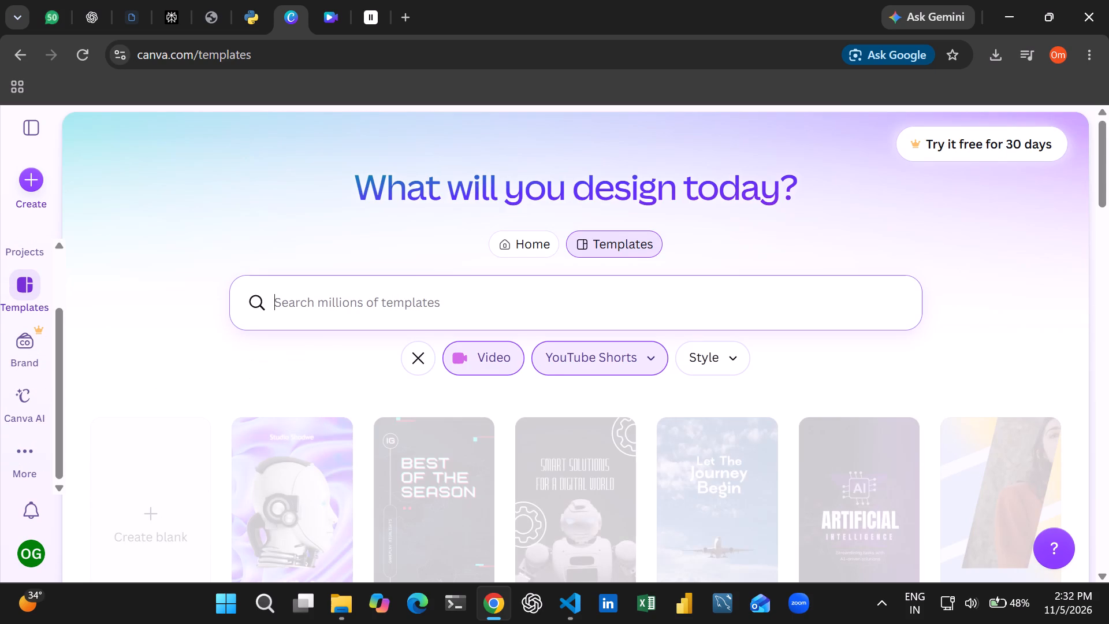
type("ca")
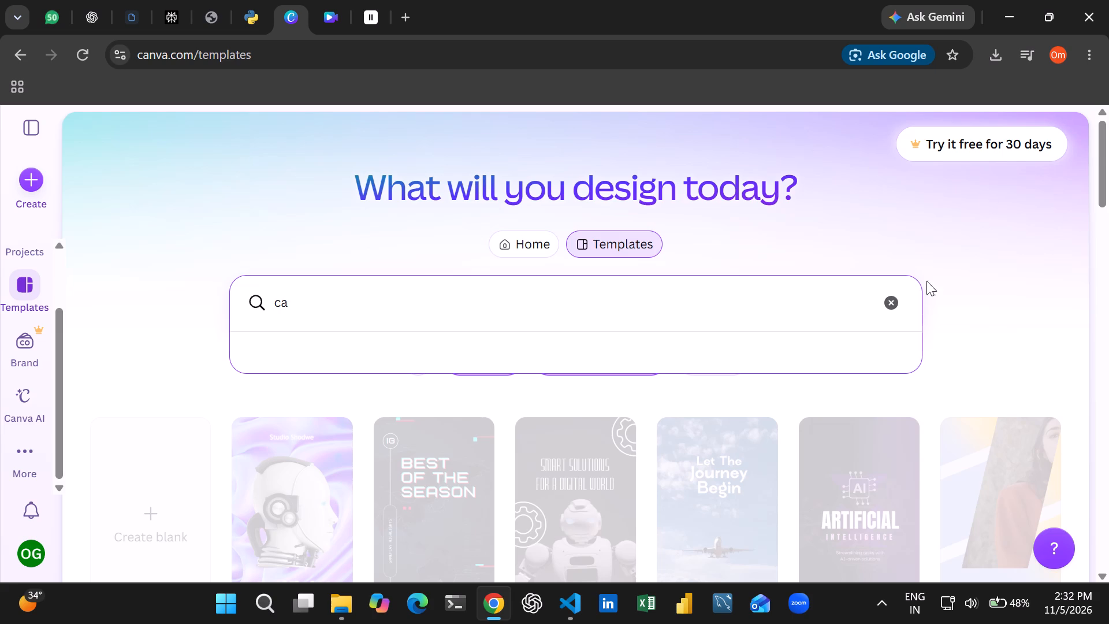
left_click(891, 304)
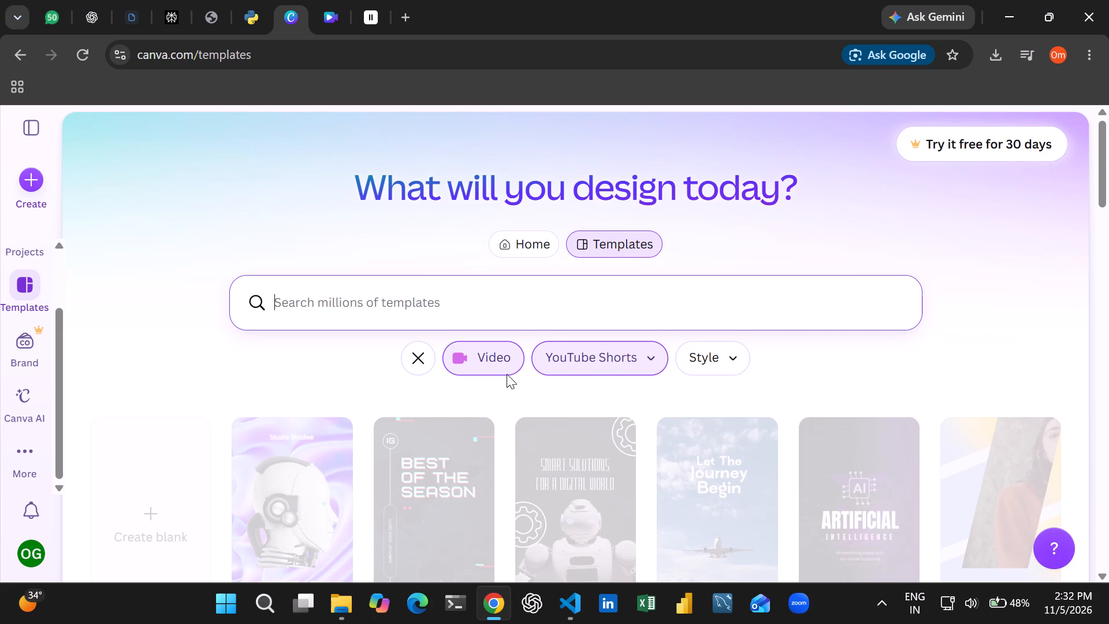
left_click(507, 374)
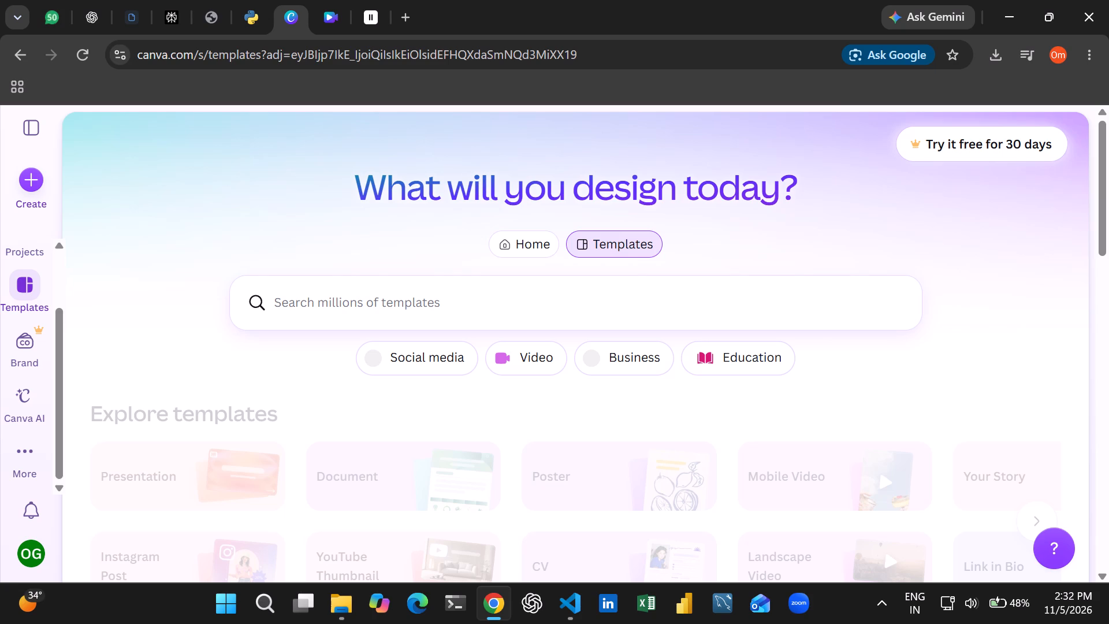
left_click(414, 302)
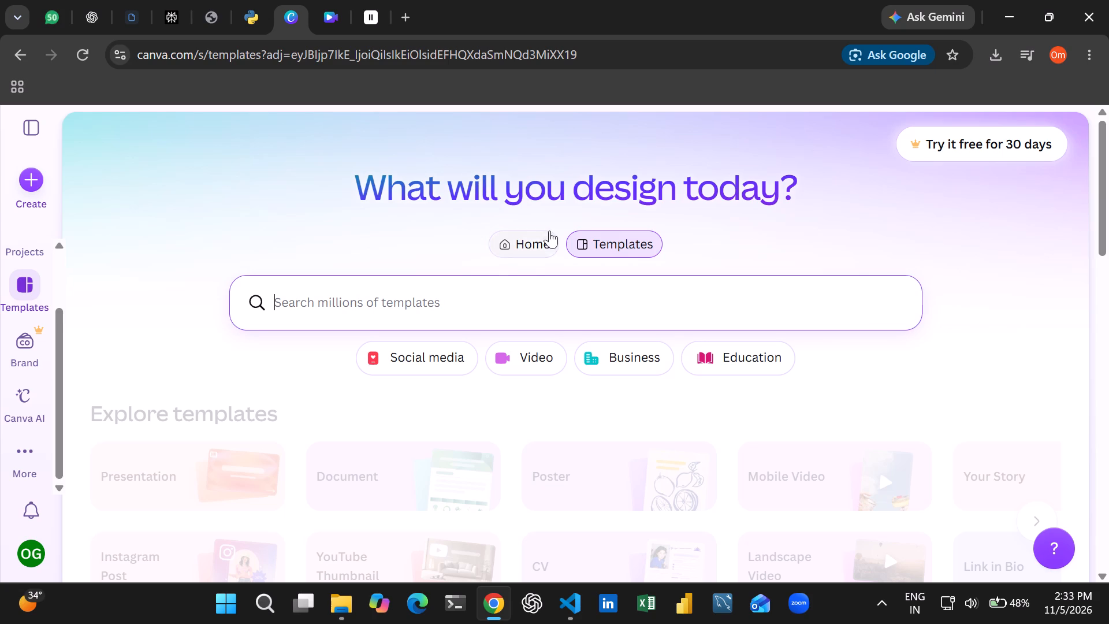
Open the Canva home page and reload it.
left_click(519, 254)
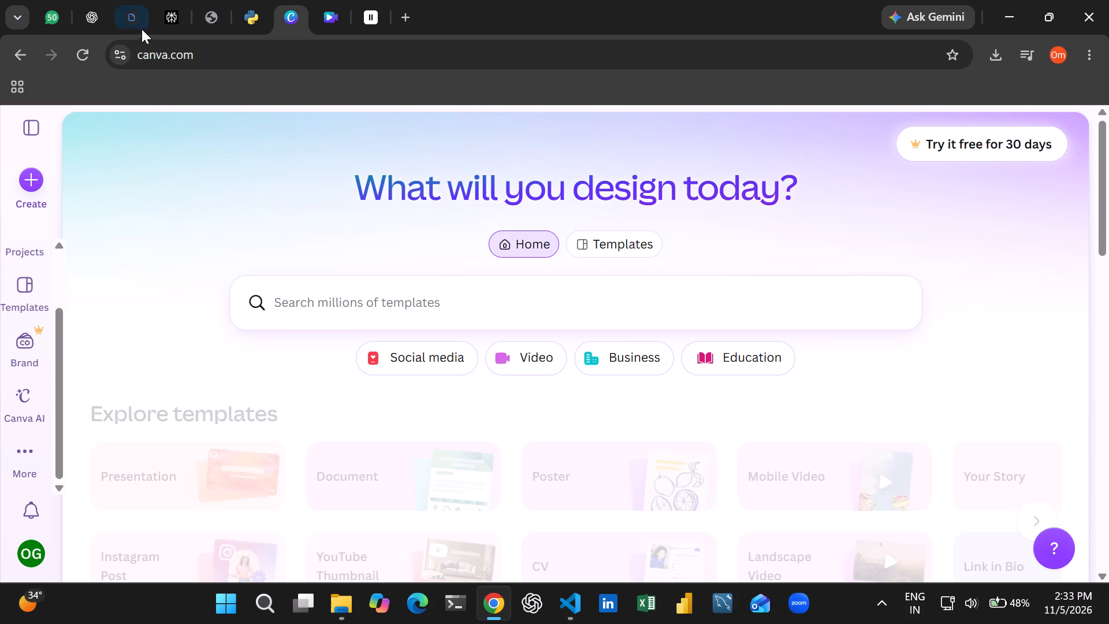
scroll(150, 170, "right", 6)
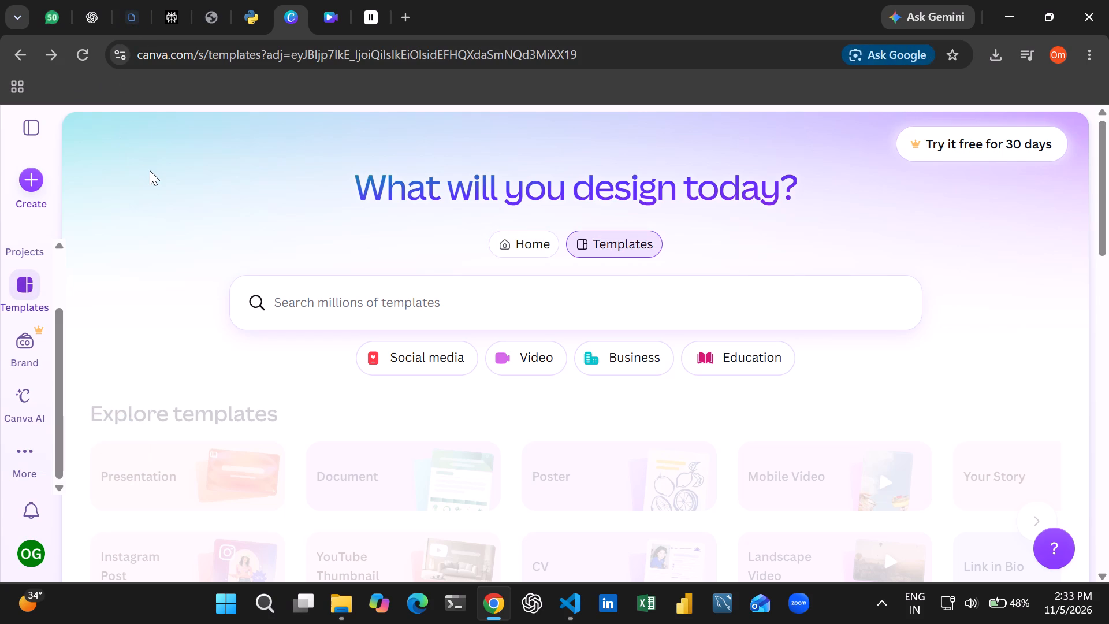
scroll(150, 170, "right", 8)
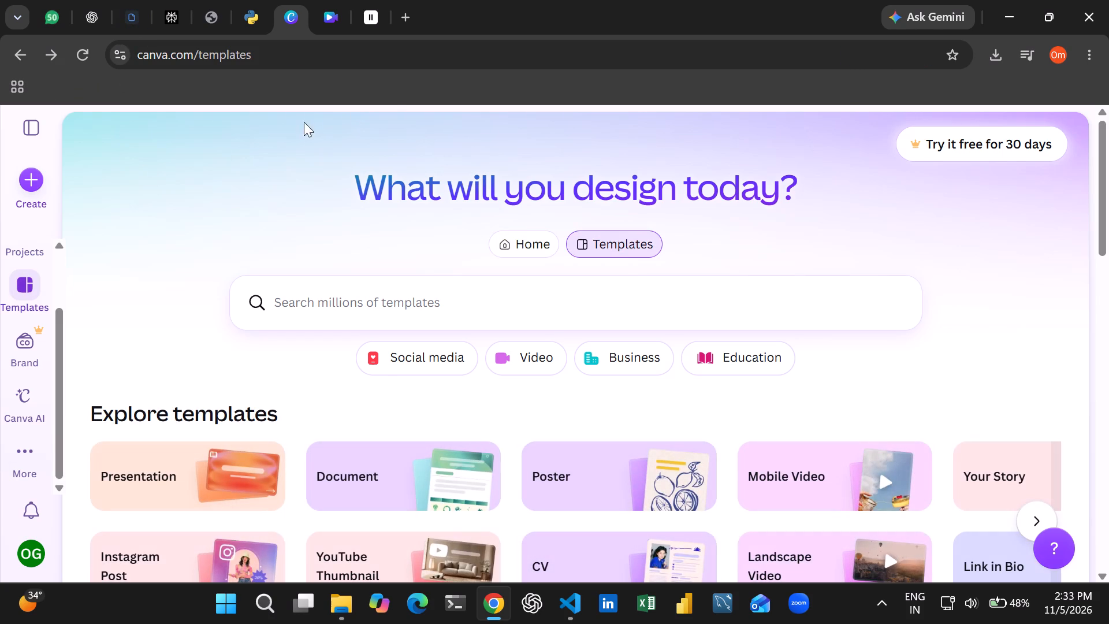
left_click(522, 240)
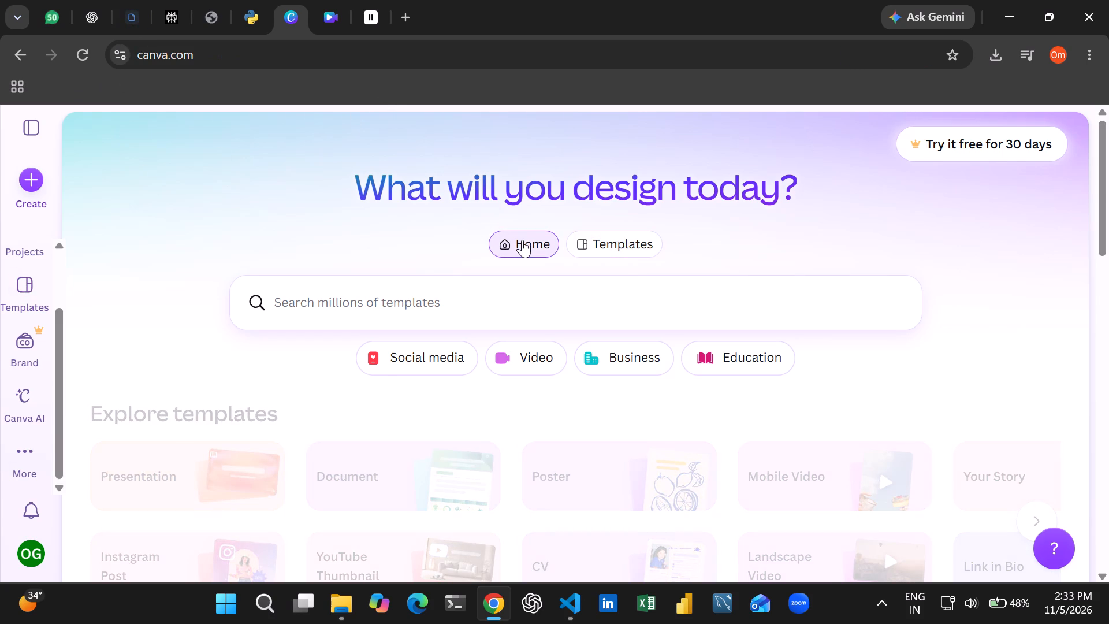
scroll(522, 240, "up", 8)
left_click(82, 51)
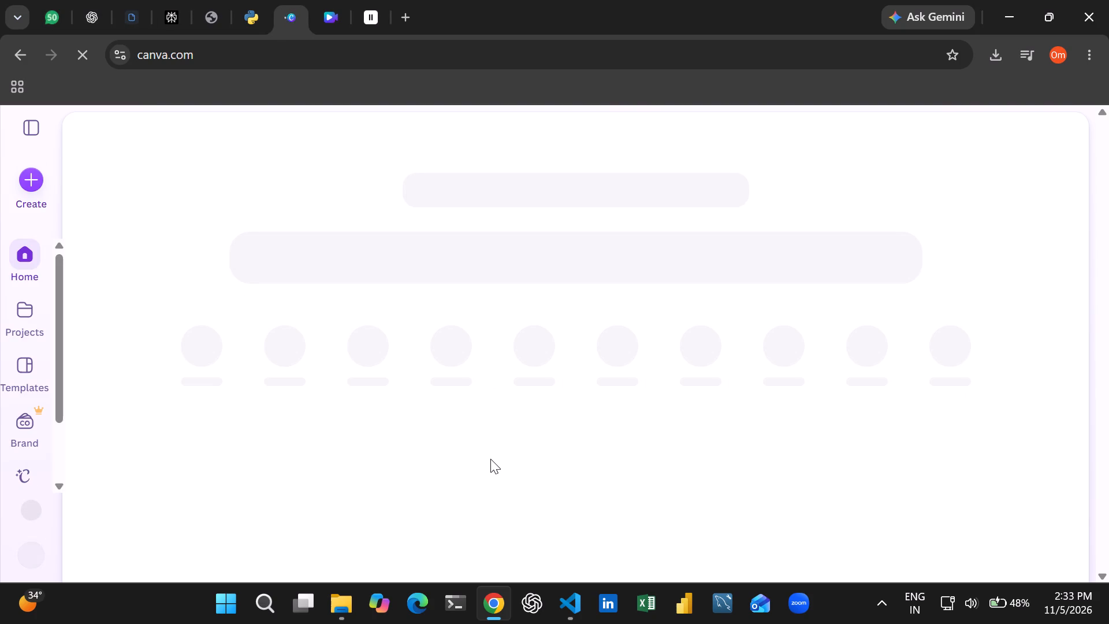
Find the Kuro app through Windows search and launch it.
key("k")
key("Return")
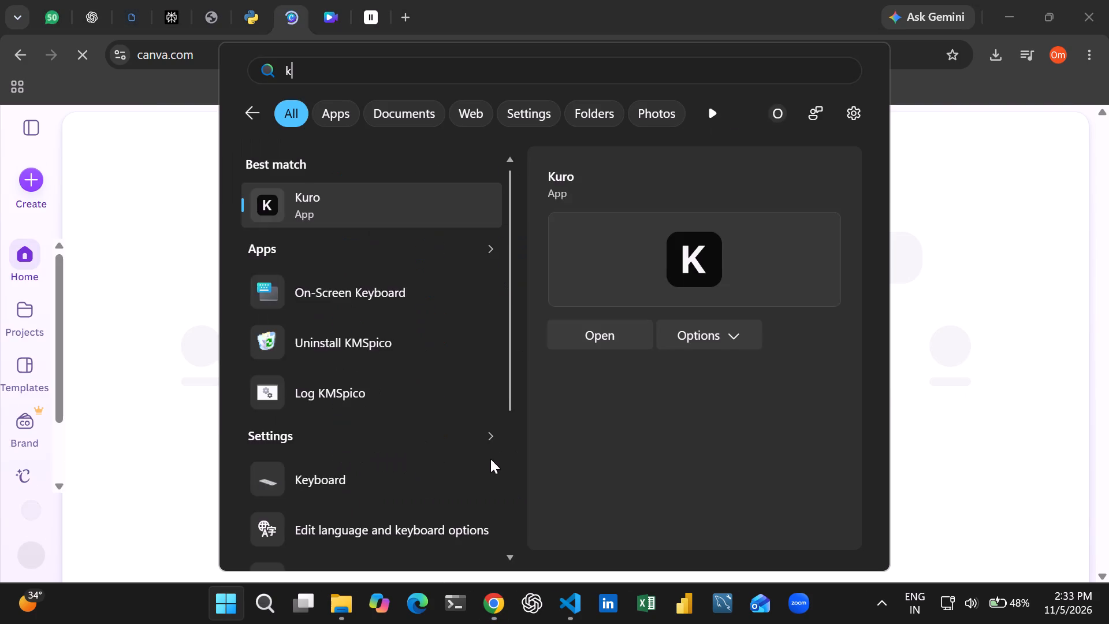
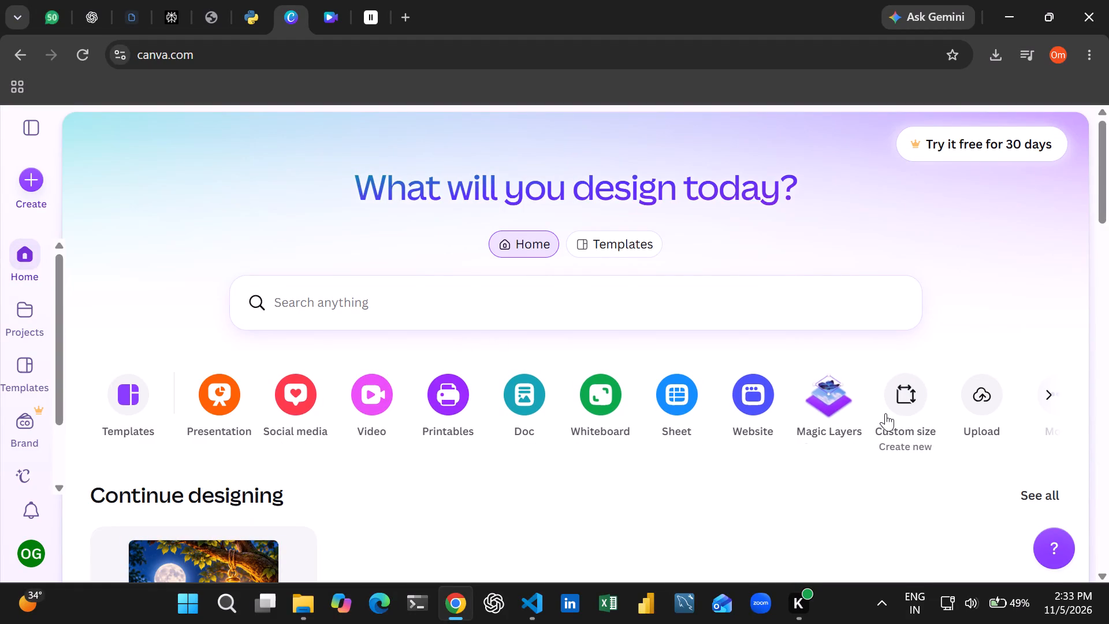
Open the full list of design types and search it for "captio".
scroll(885, 413, "left", 4)
left_click(1018, 395)
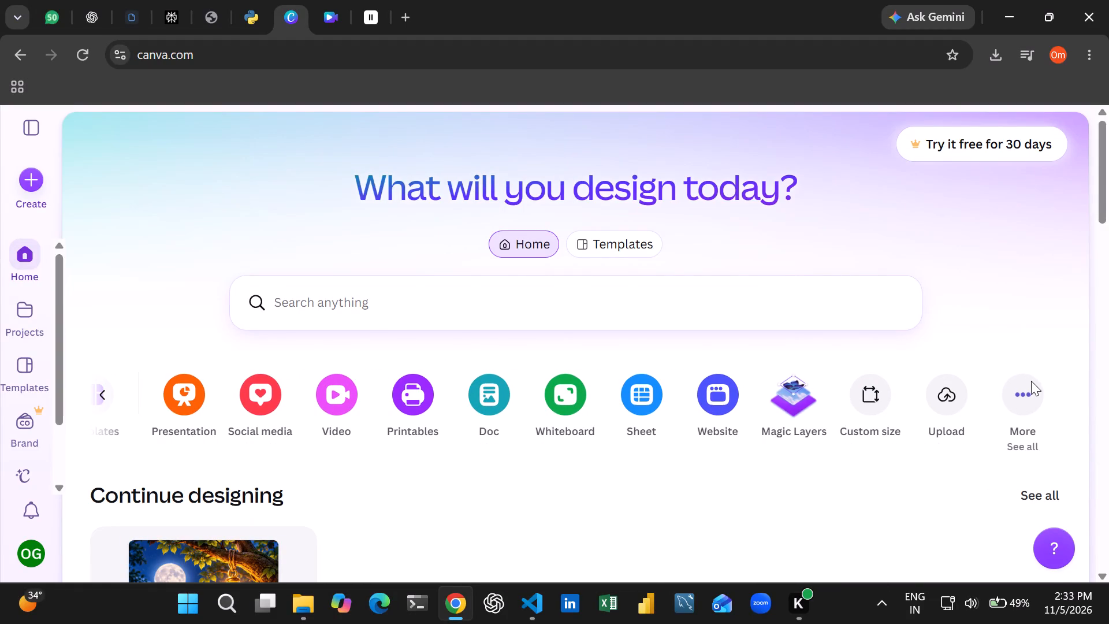
left_click(1026, 391)
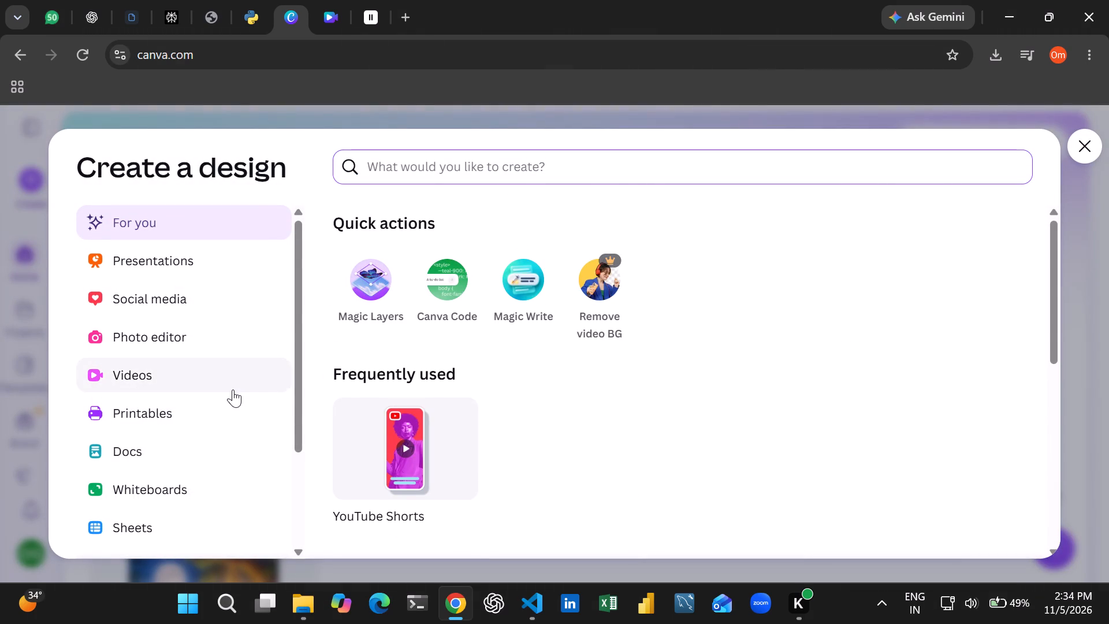
scroll(233, 389, "down", 5)
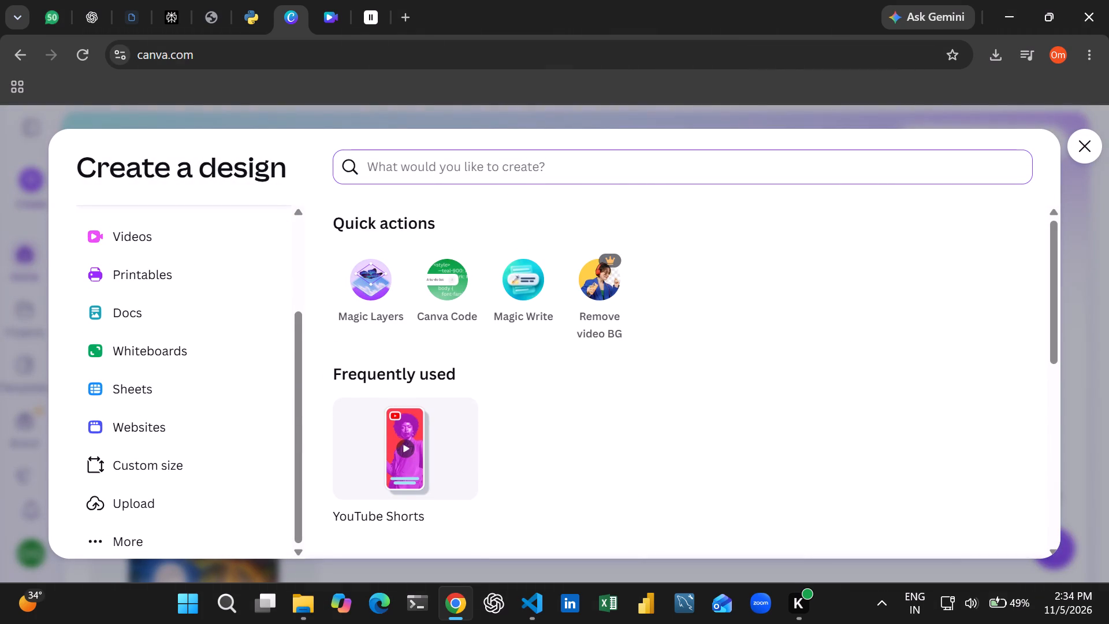
left_click(449, 172)
type("ca")
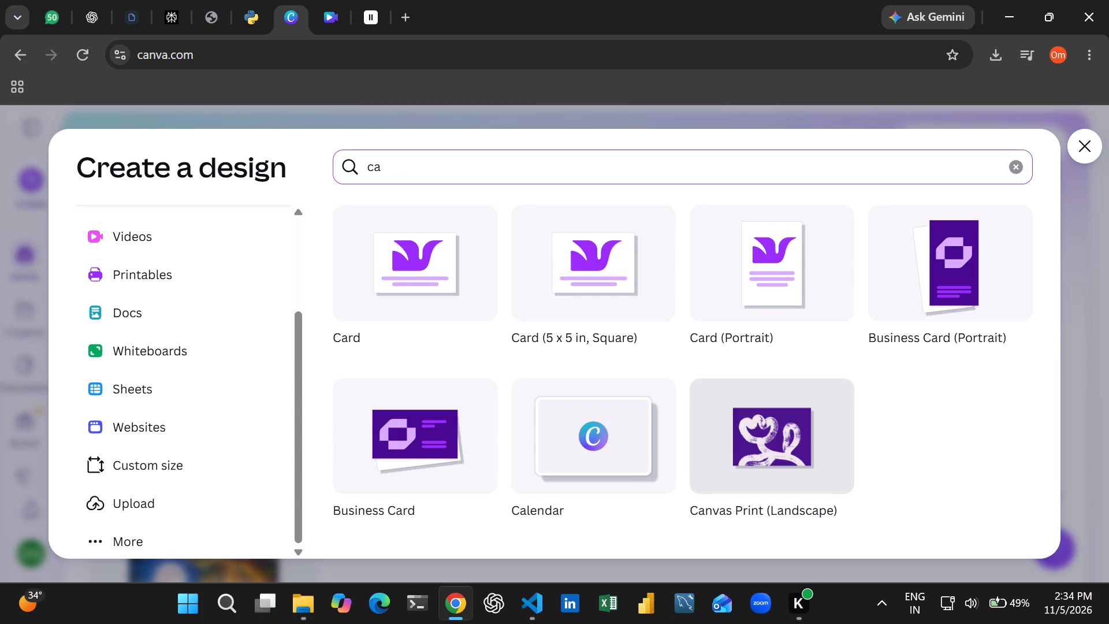
type("ptio")
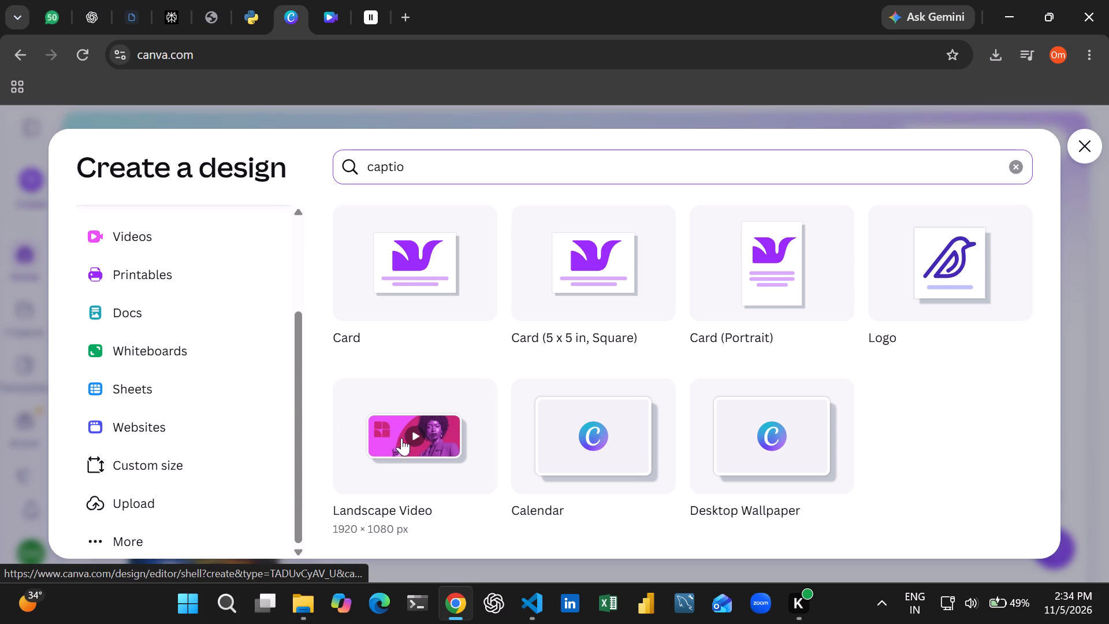
scroll(409, 476, "down", 3)
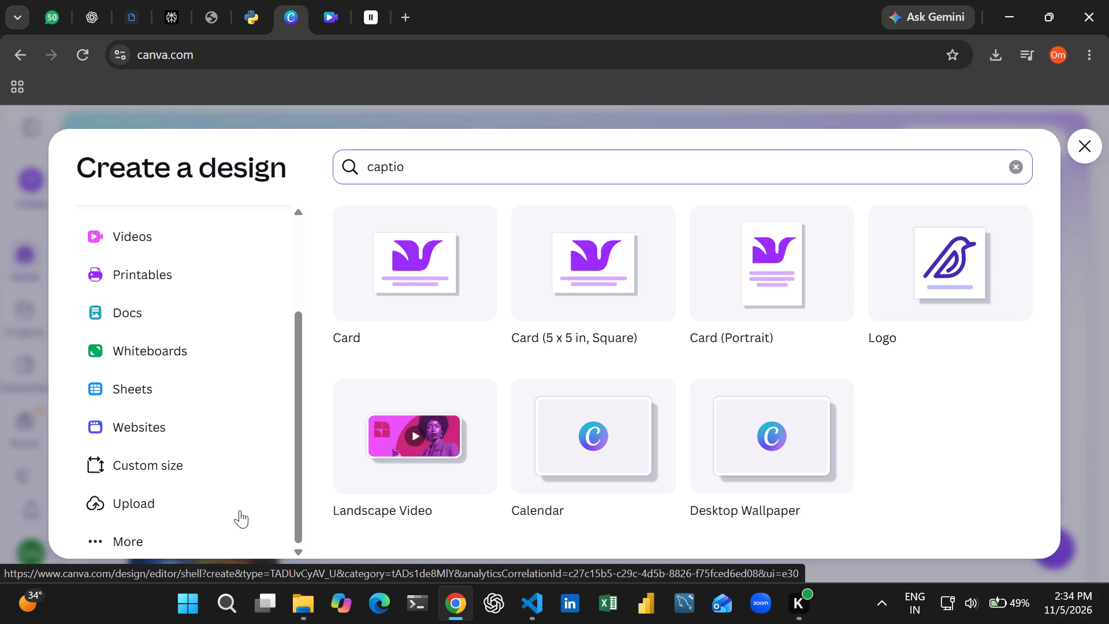
Upload download.mp4 from the Downloads folder, add it to the Canva uploads and close its preview.
left_click(166, 492)
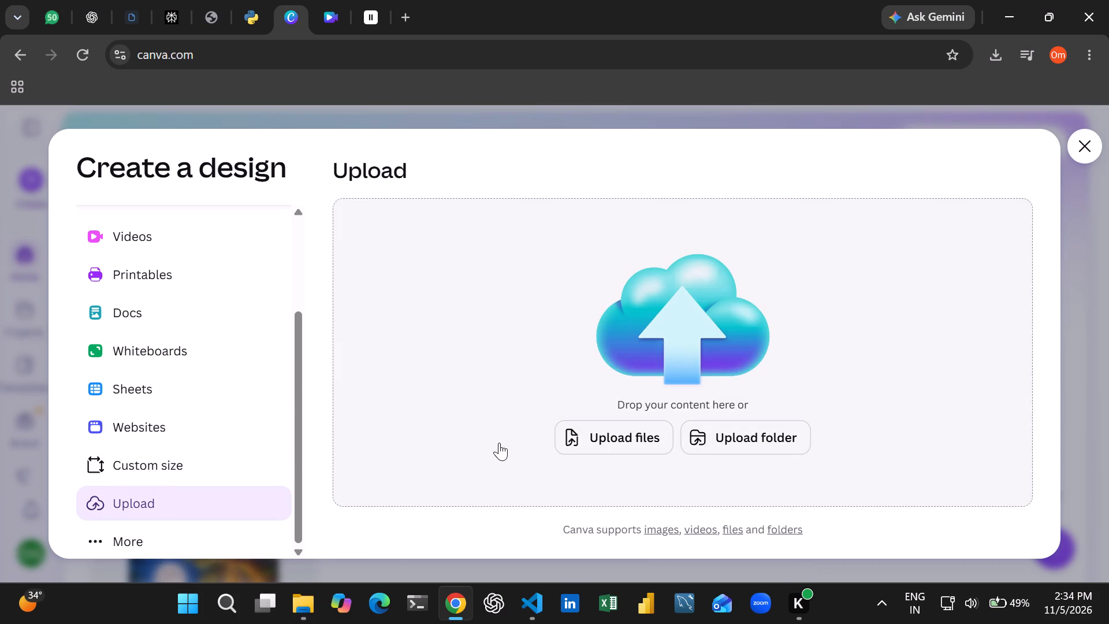
left_click(599, 437)
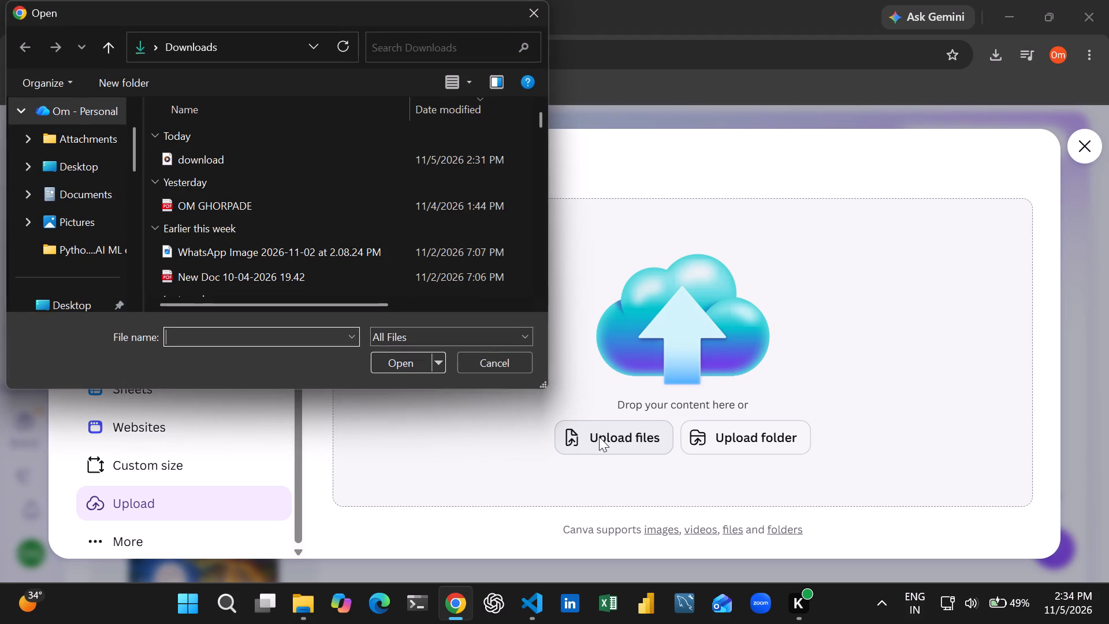
double_click(284, 161)
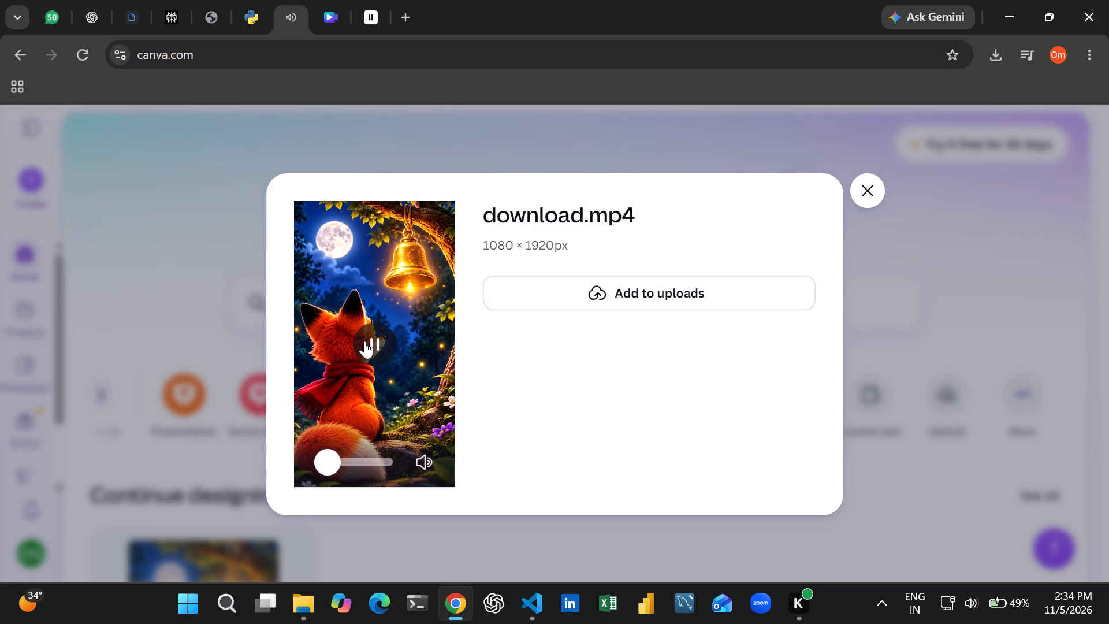
left_click(364, 341)
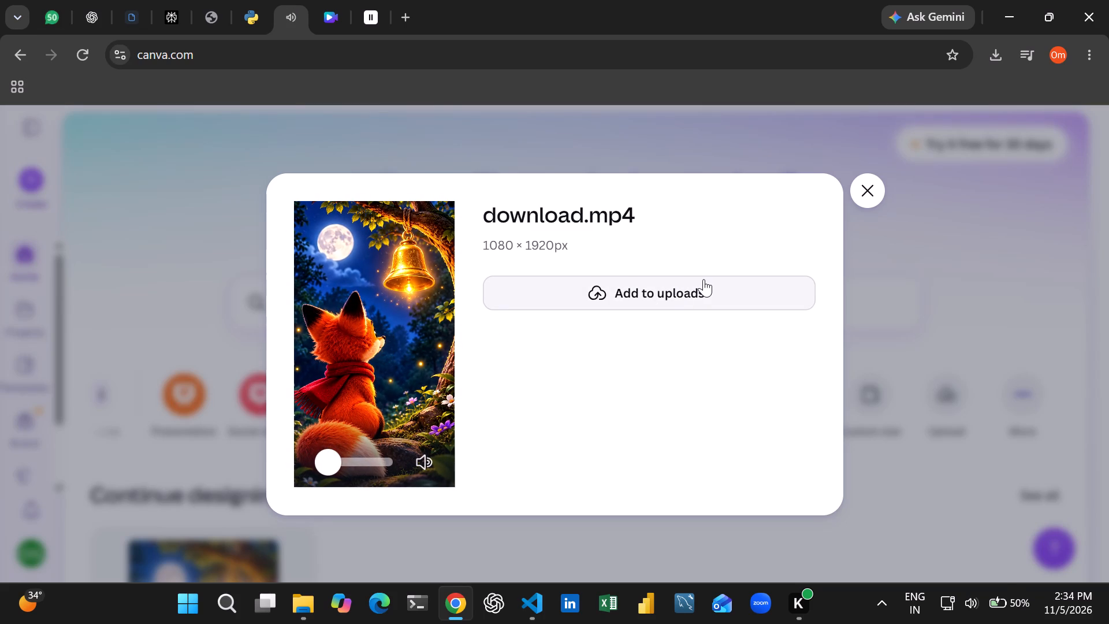
left_click(686, 303)
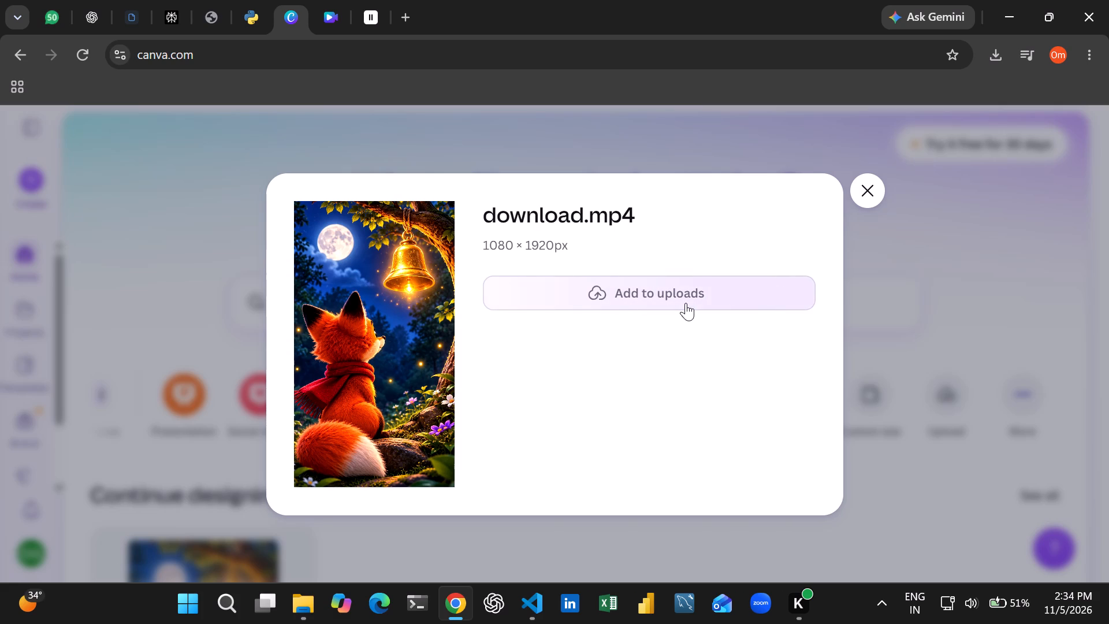
scroll(686, 303, "down", 1)
scroll(686, 303, "up", 2)
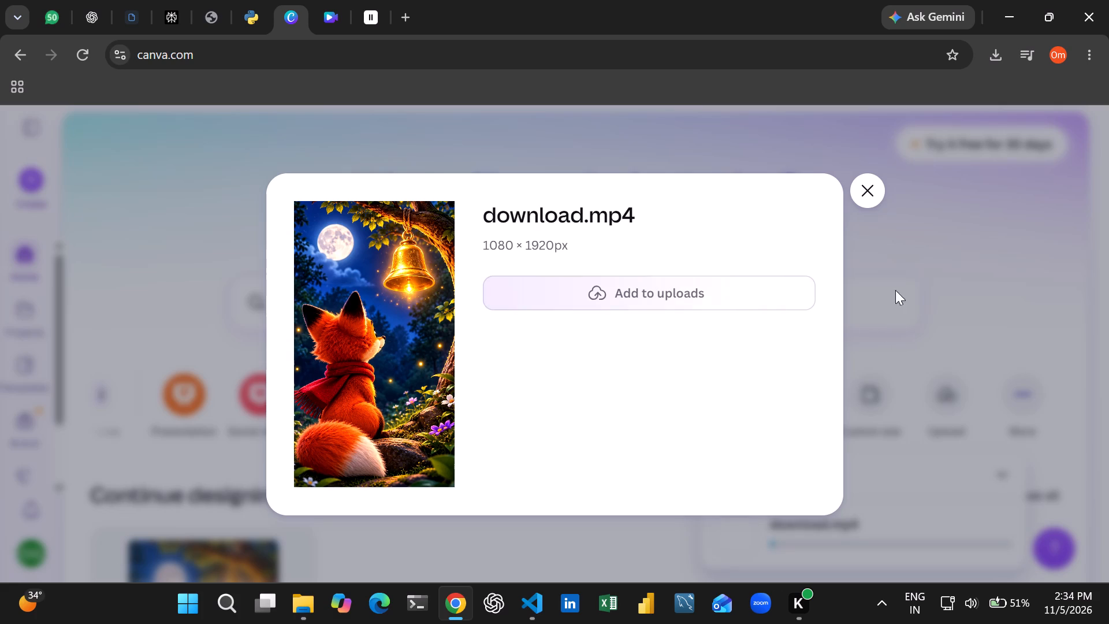
left_click(764, 242)
left_click(885, 276)
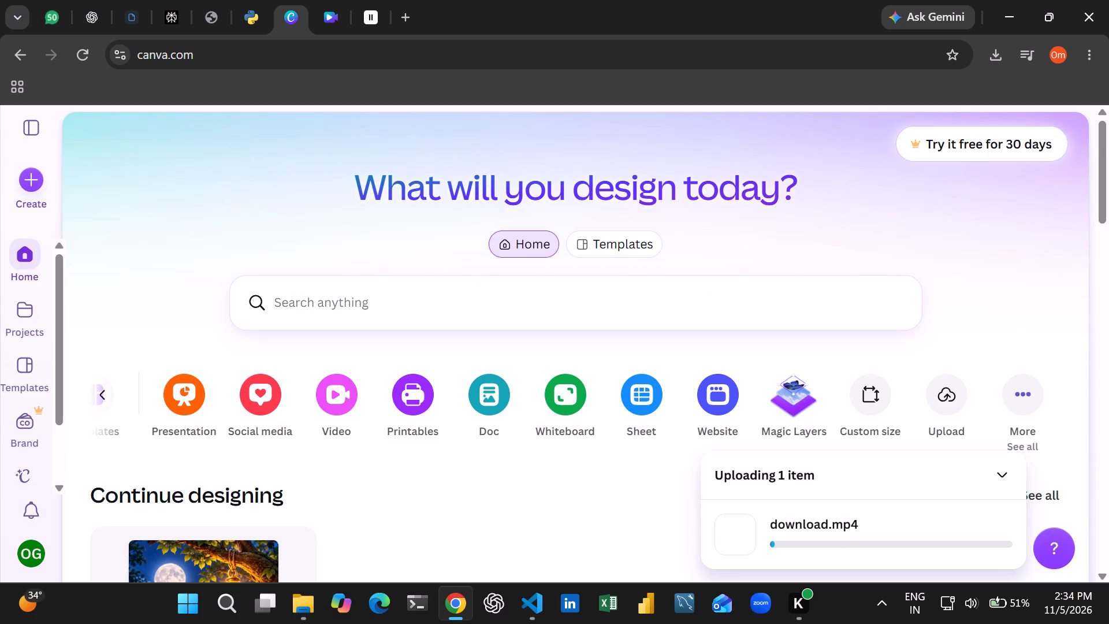
scroll(578, 489, "down", 5)
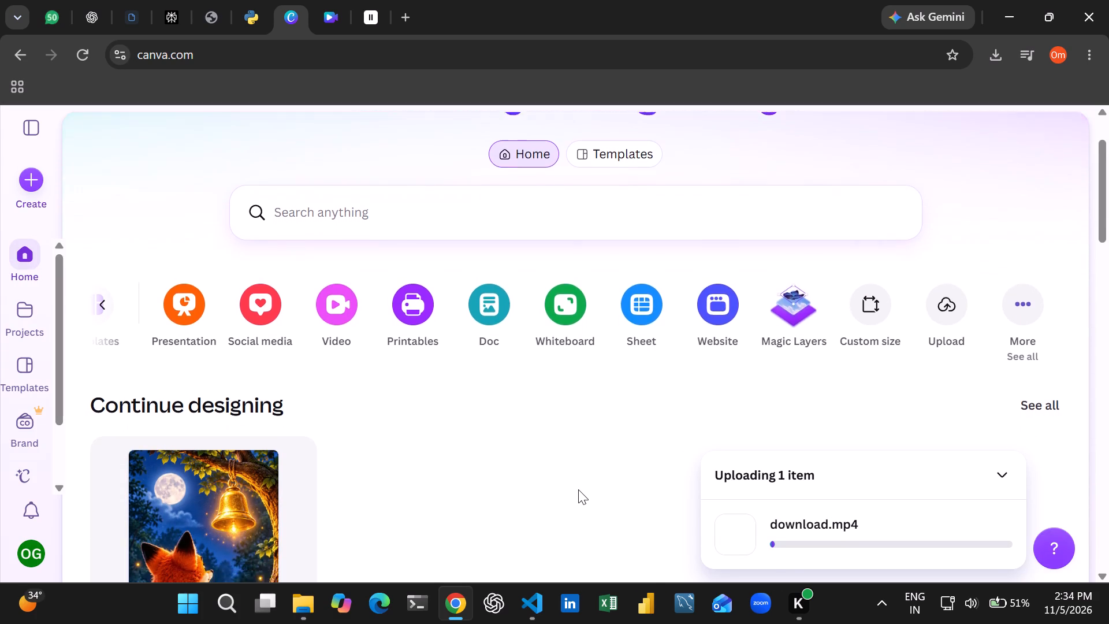
scroll(578, 489, "down", 2)
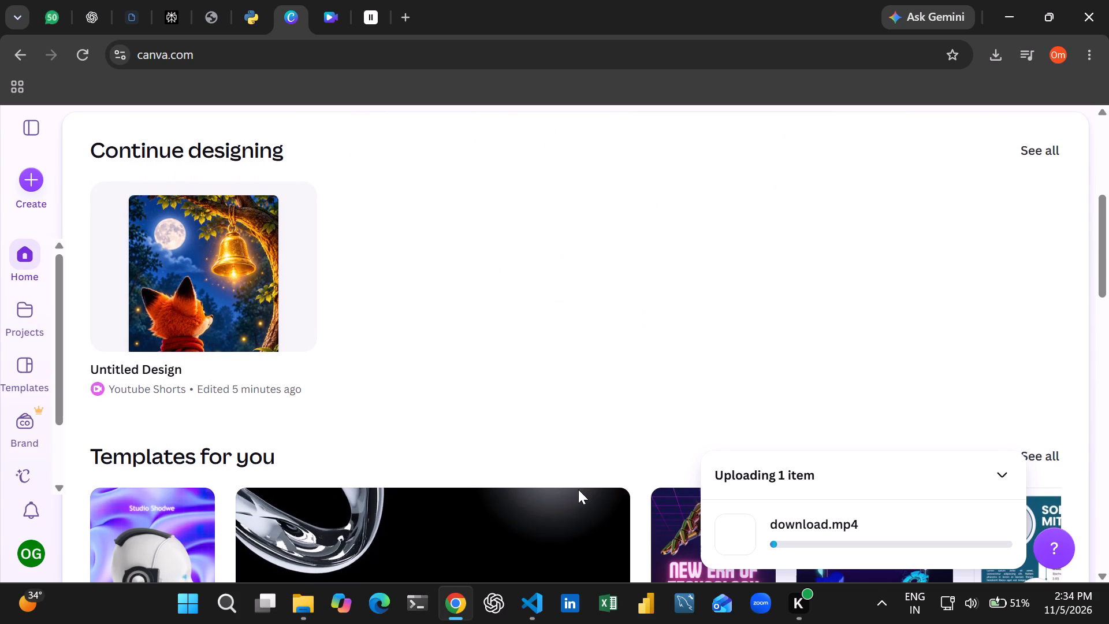
scroll(578, 489, "down", 2)
scroll(578, 489, "up", 1)
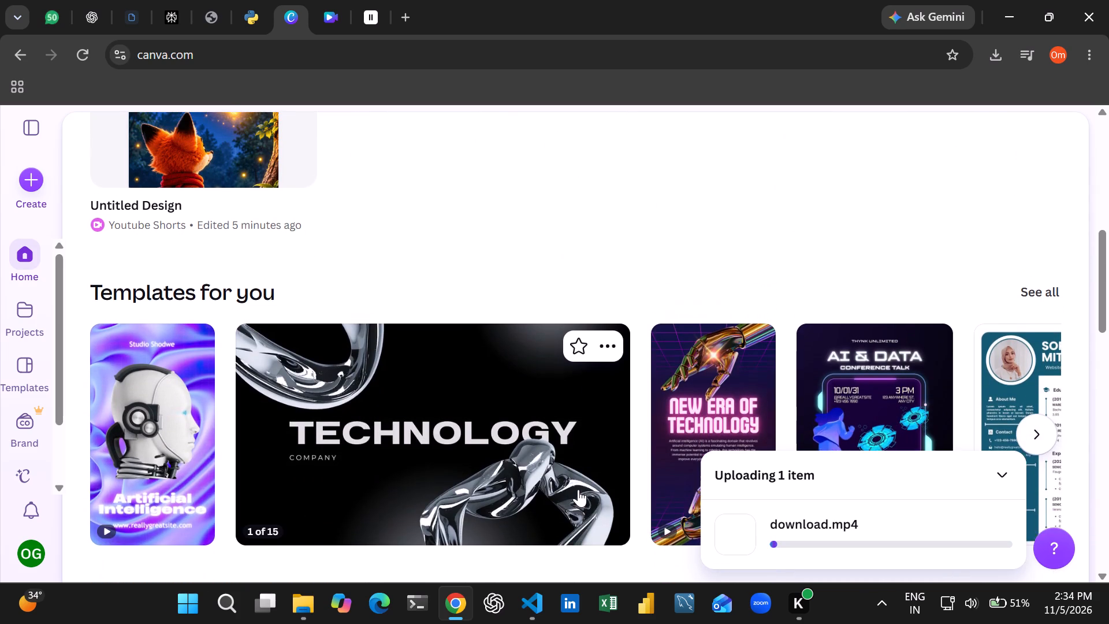
scroll(578, 489, "up", 1)
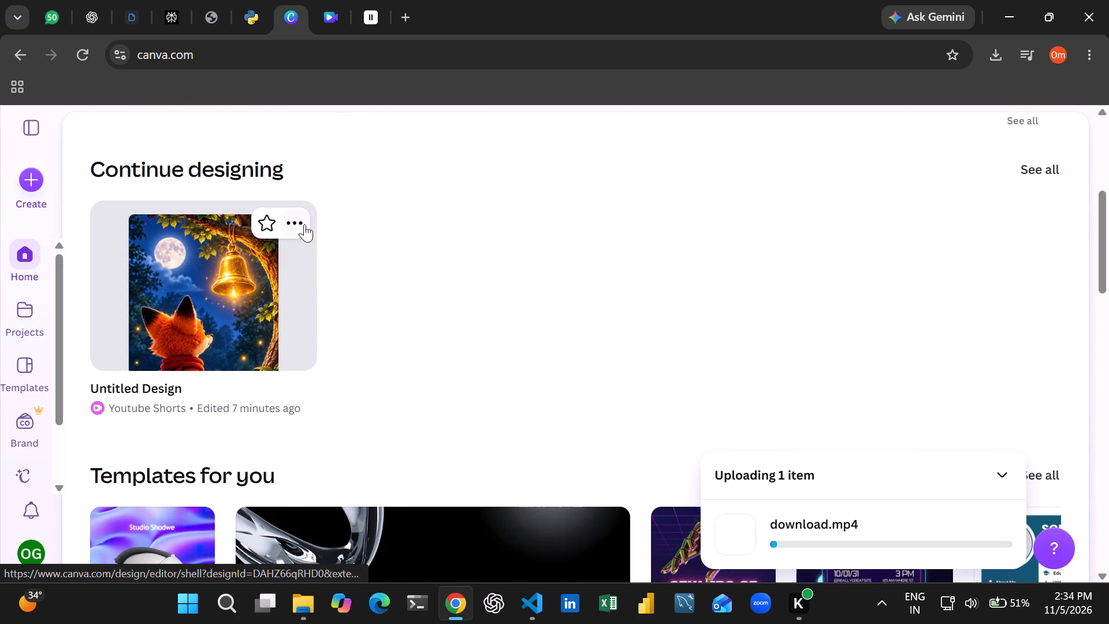
left_click(298, 218)
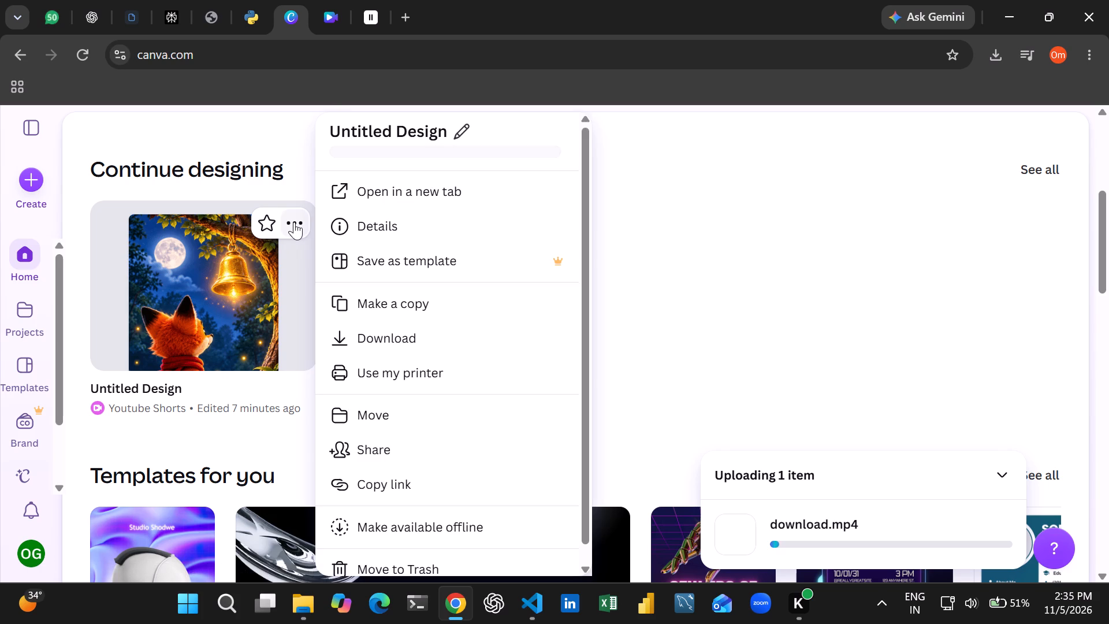
scroll(436, 270, "down", 1)
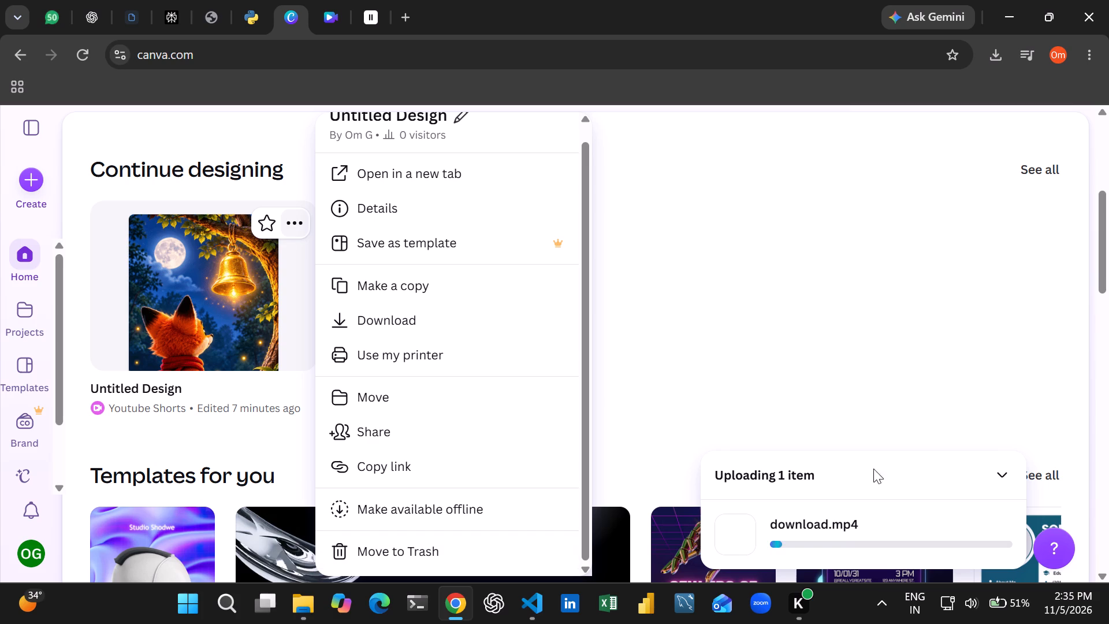
left_click(992, 468)
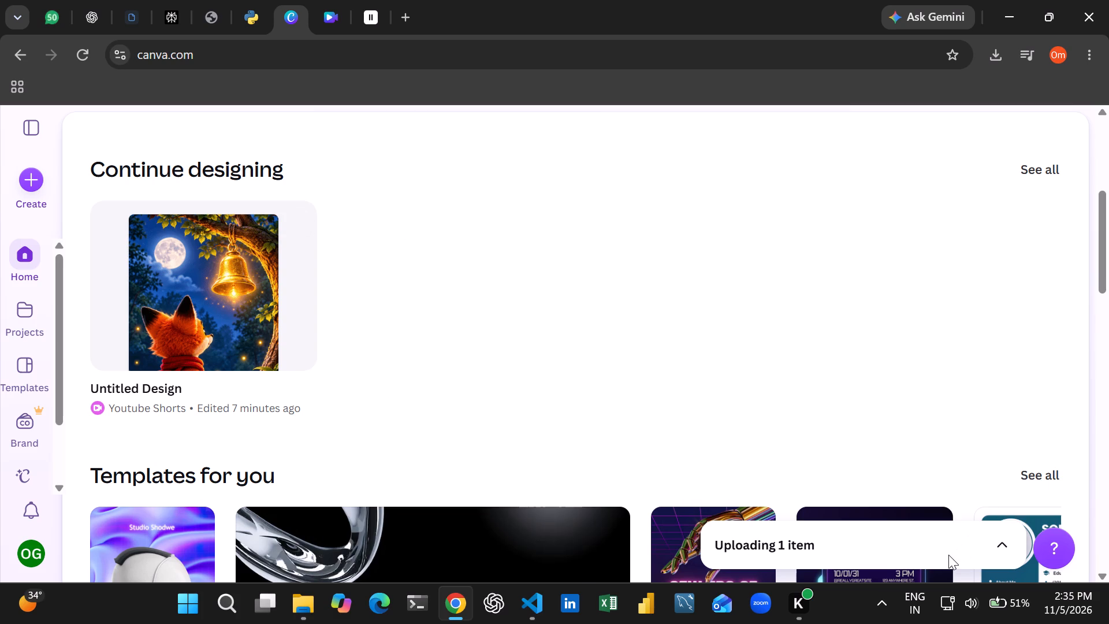
left_click(947, 555)
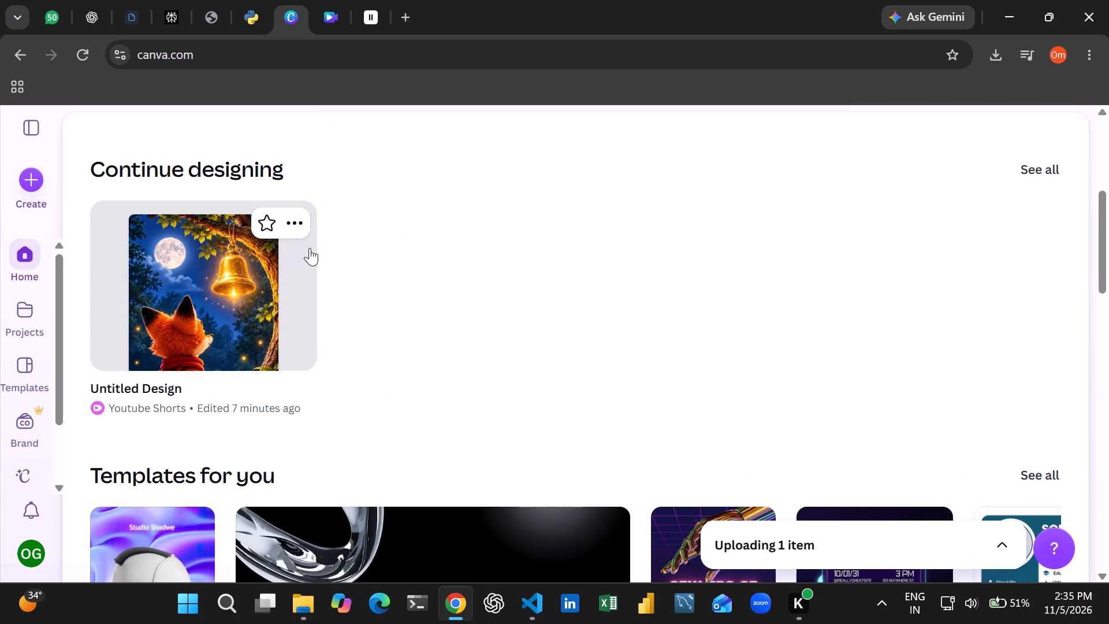
left_click(293, 213)
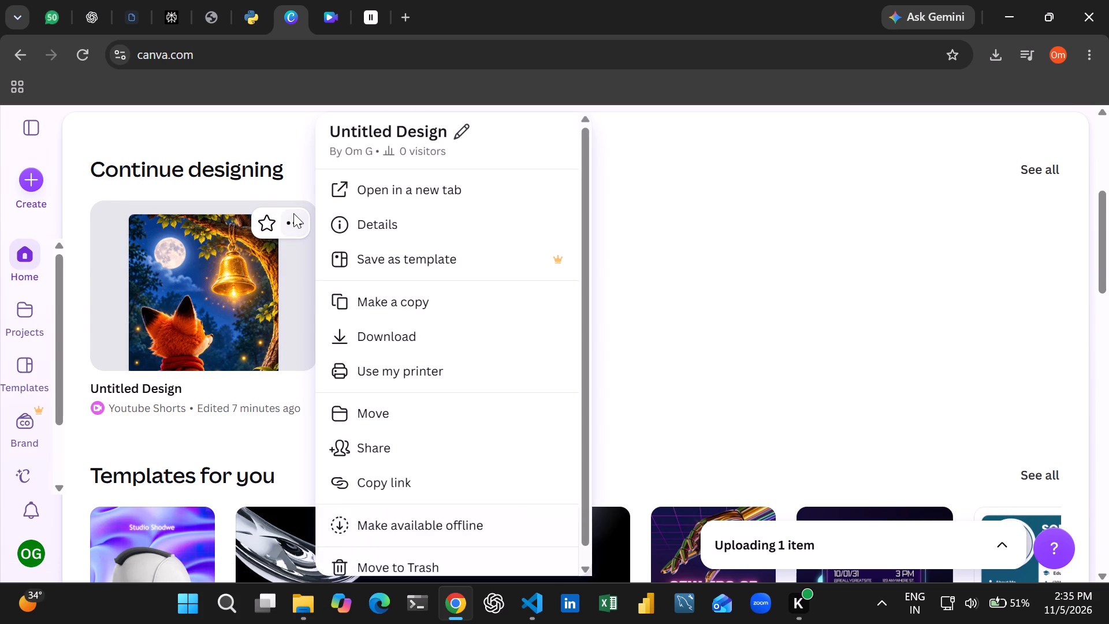
left_click(418, 554)
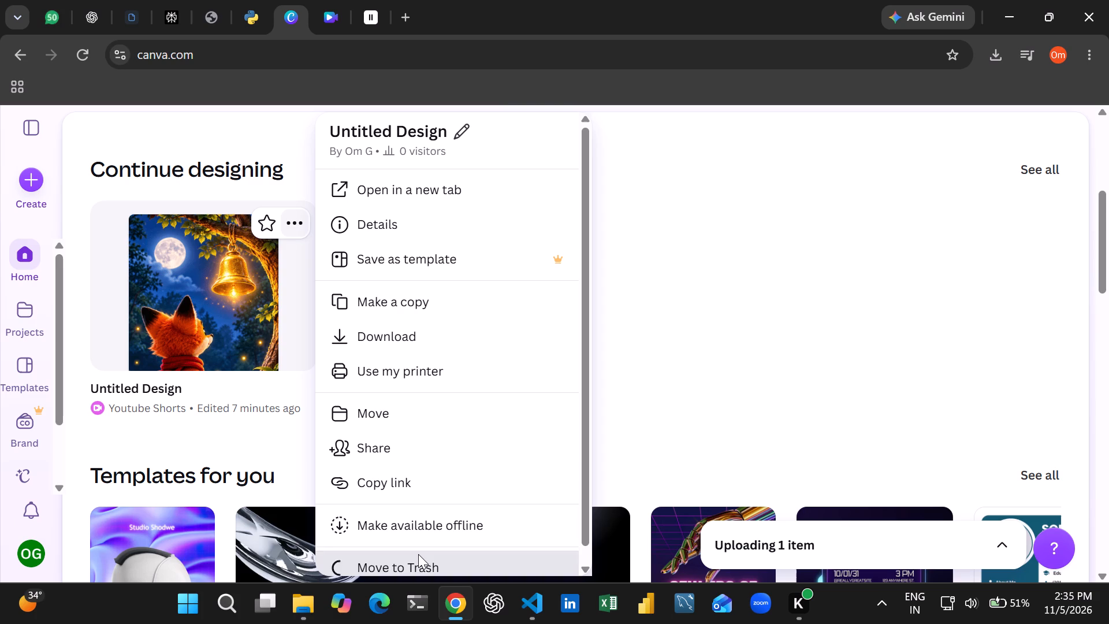
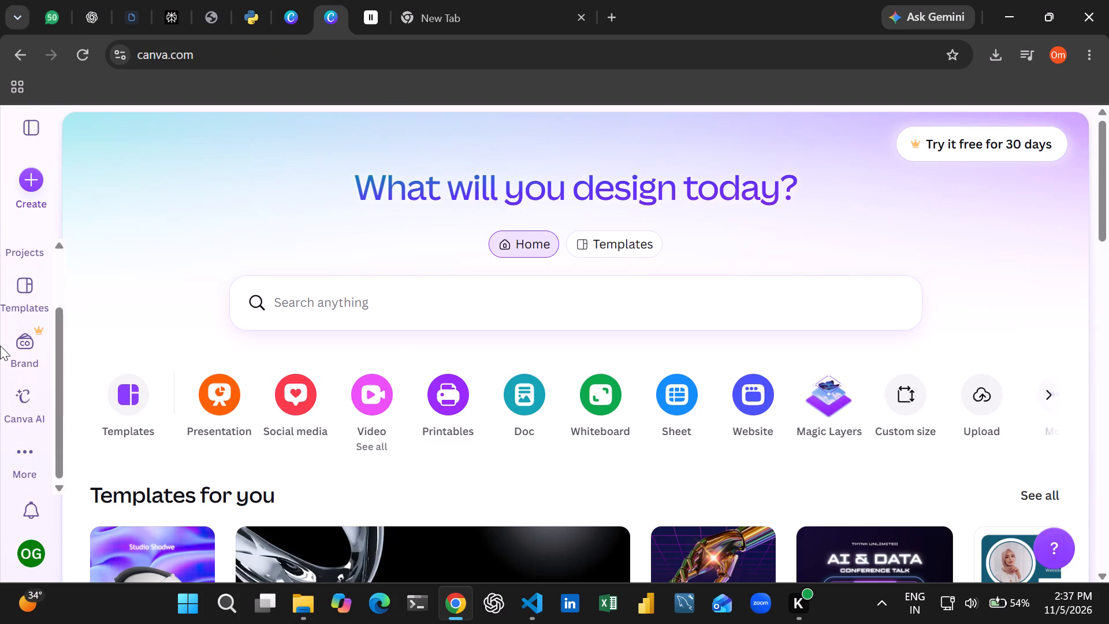
scroll(0, 346, "down", 2)
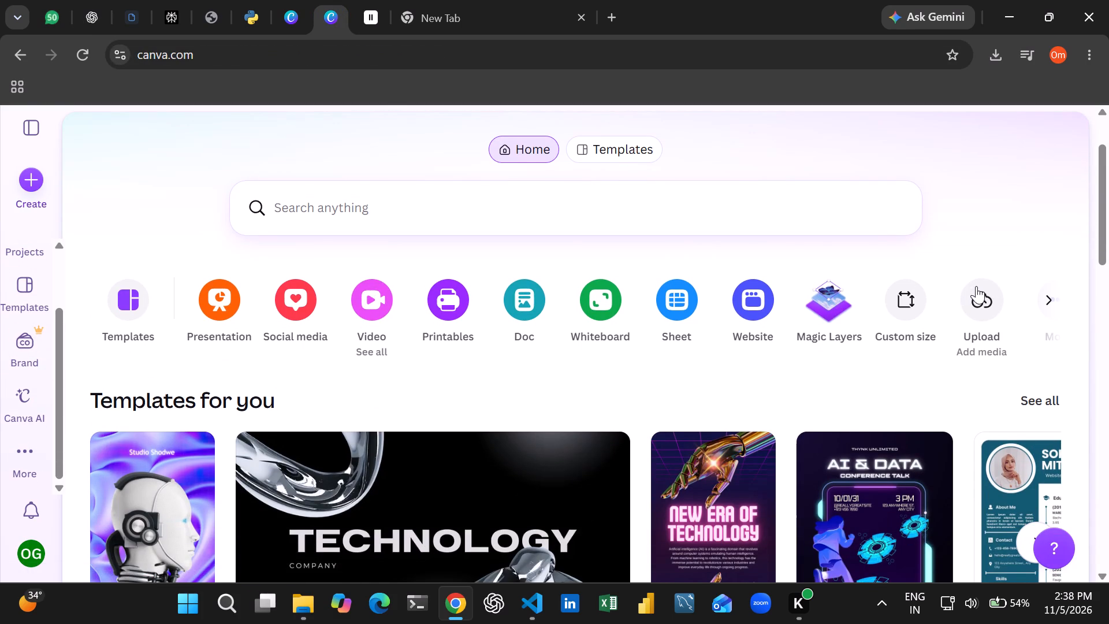
left_click(977, 286)
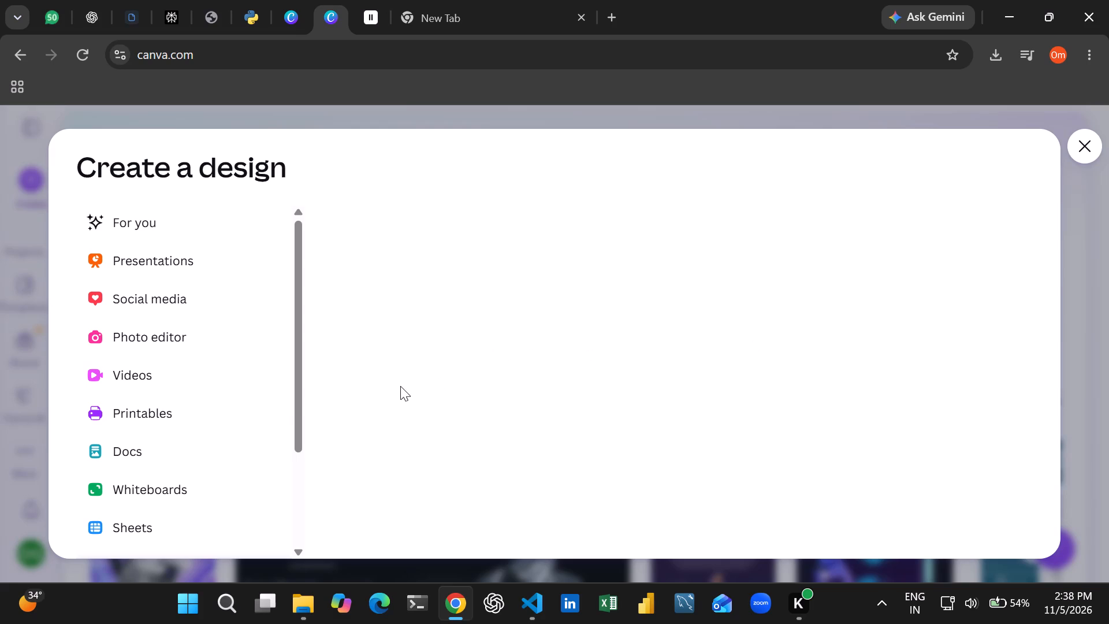
left_click(361, 424)
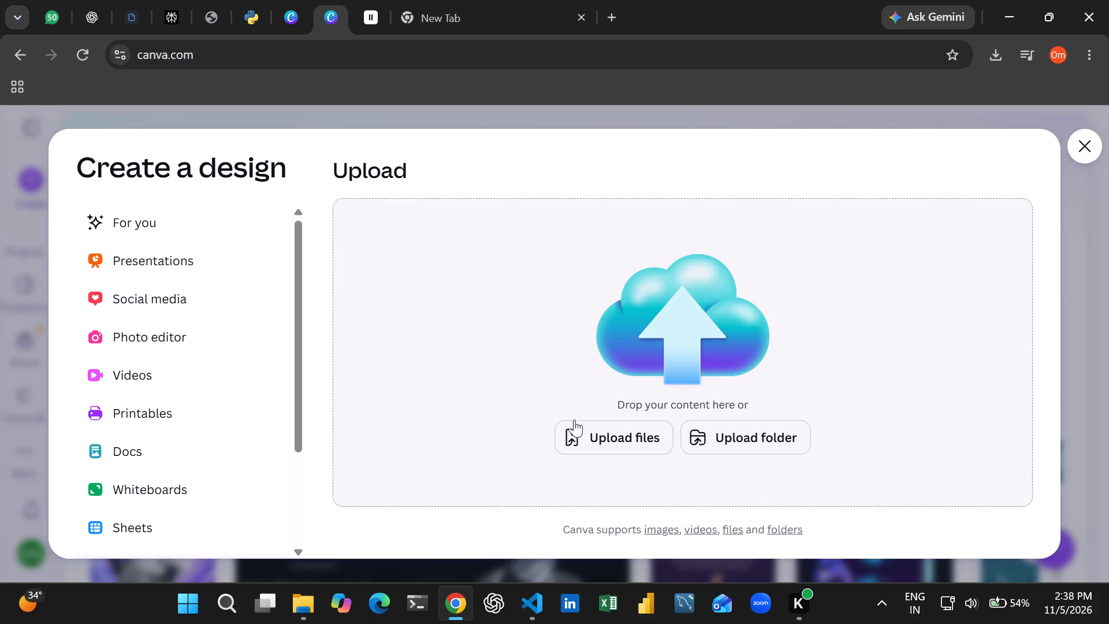
left_click(577, 438)
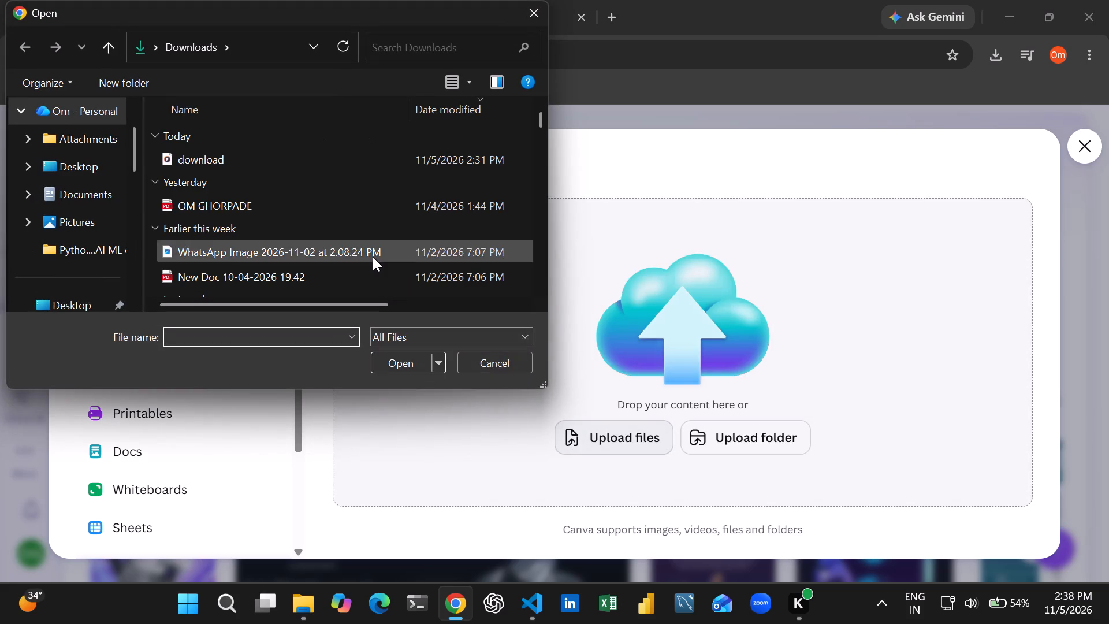
double_click(338, 158)
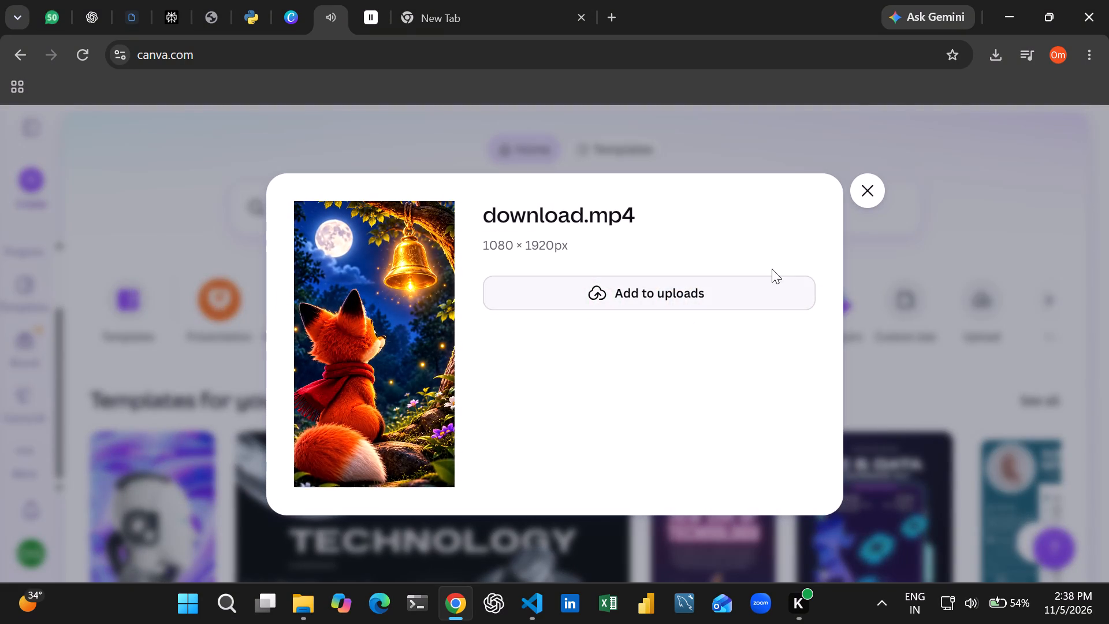
left_click(748, 289)
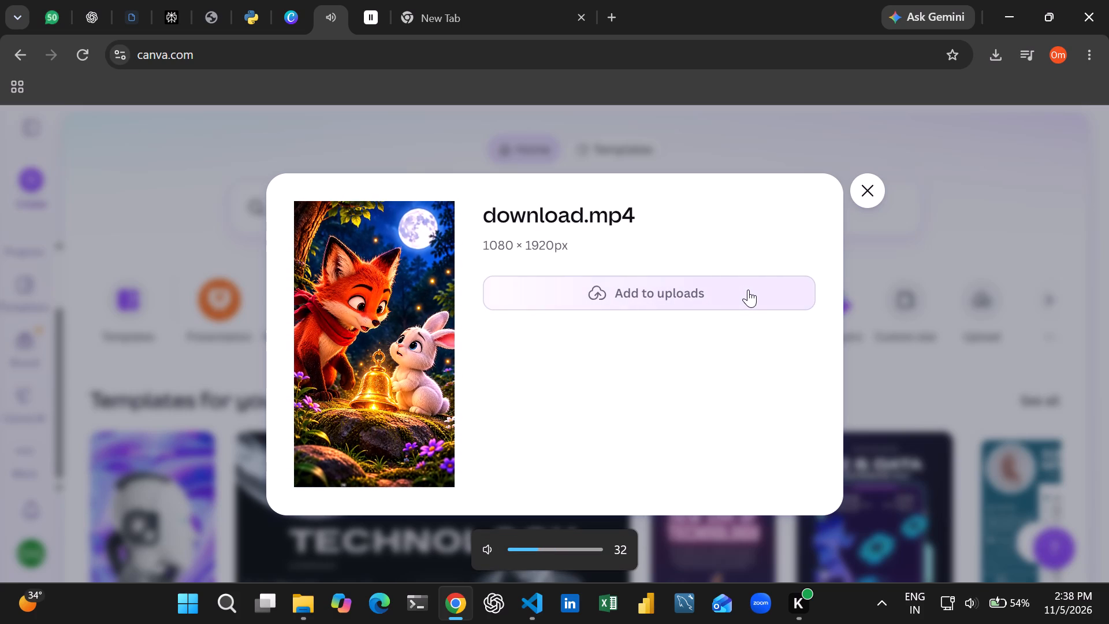
left_click_drag(748, 289, 762, 294)
left_click(762, 294)
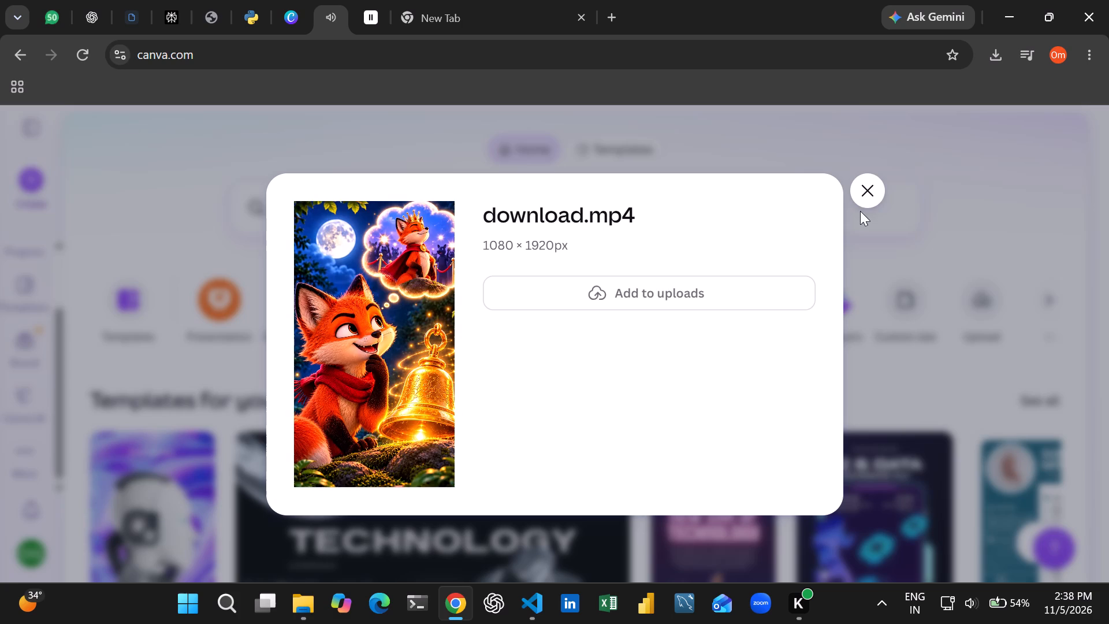
left_click(870, 198)
Upload download.mp4 from the Downloads folder a second time, add it to the uploads, and close its preview.
scroll(613, 439, "down", 2)
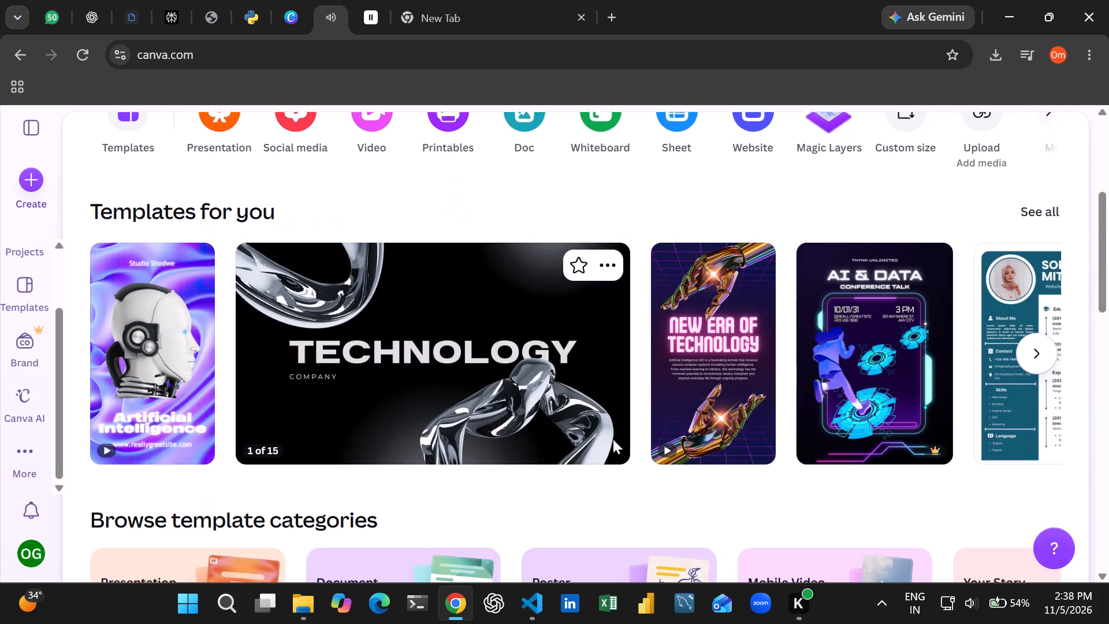
scroll(613, 439, "down", 1)
scroll(613, 439, "up", 1)
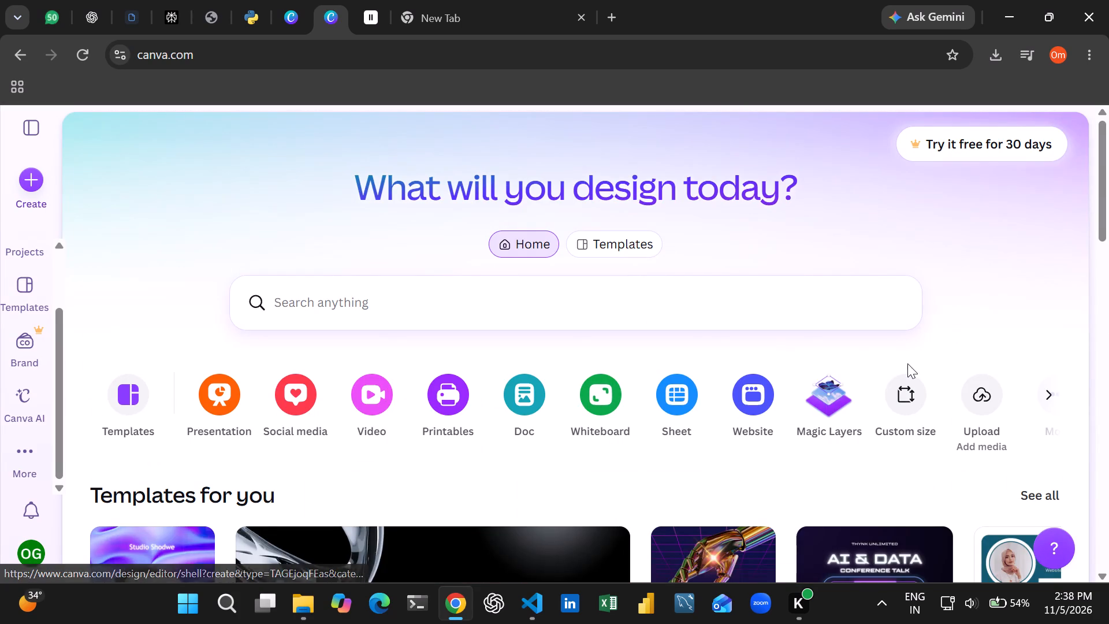
left_click(980, 408)
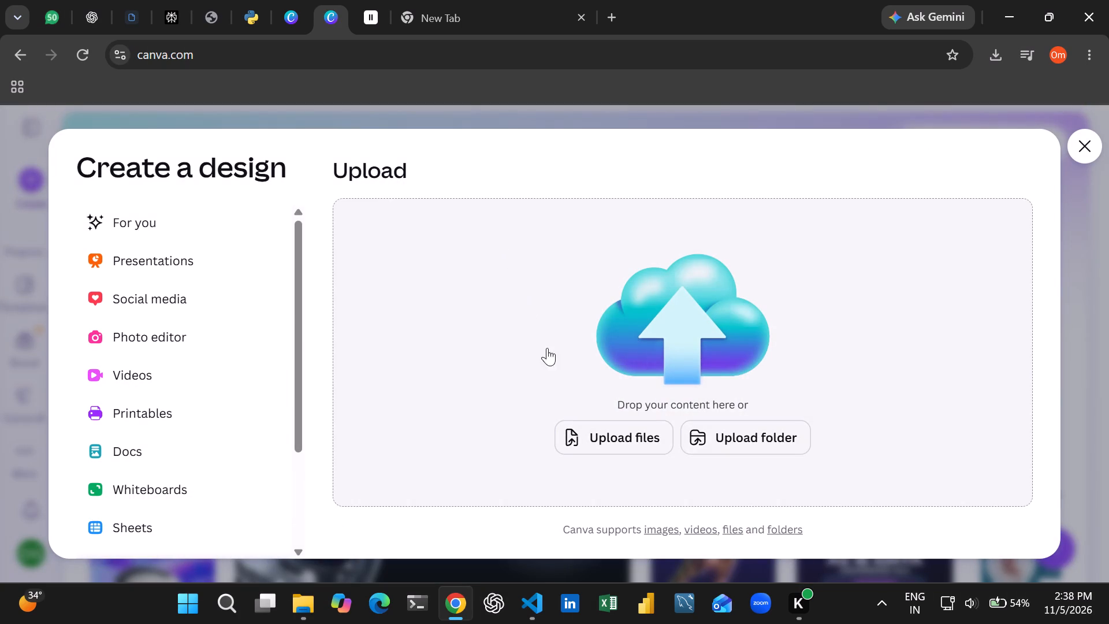
left_click(623, 433)
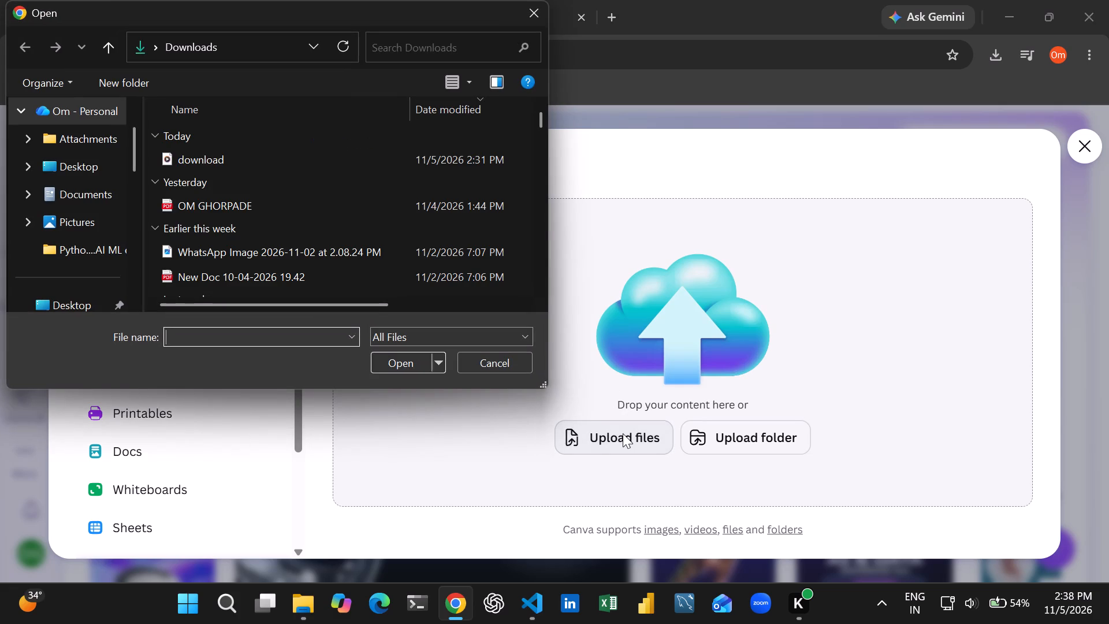
double_click(263, 153)
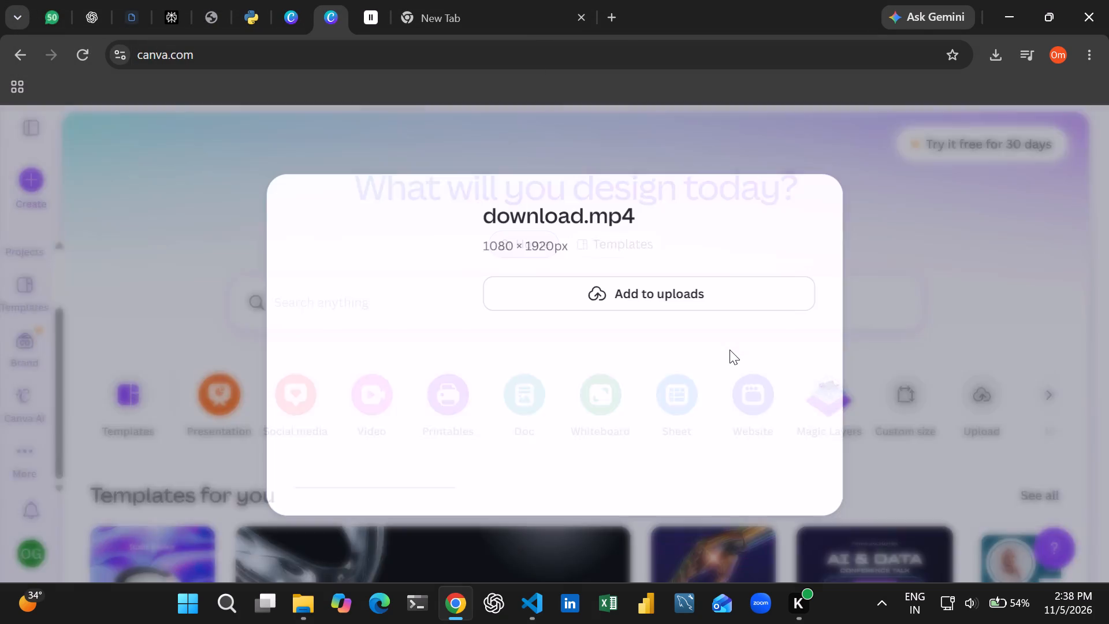
left_click(725, 293)
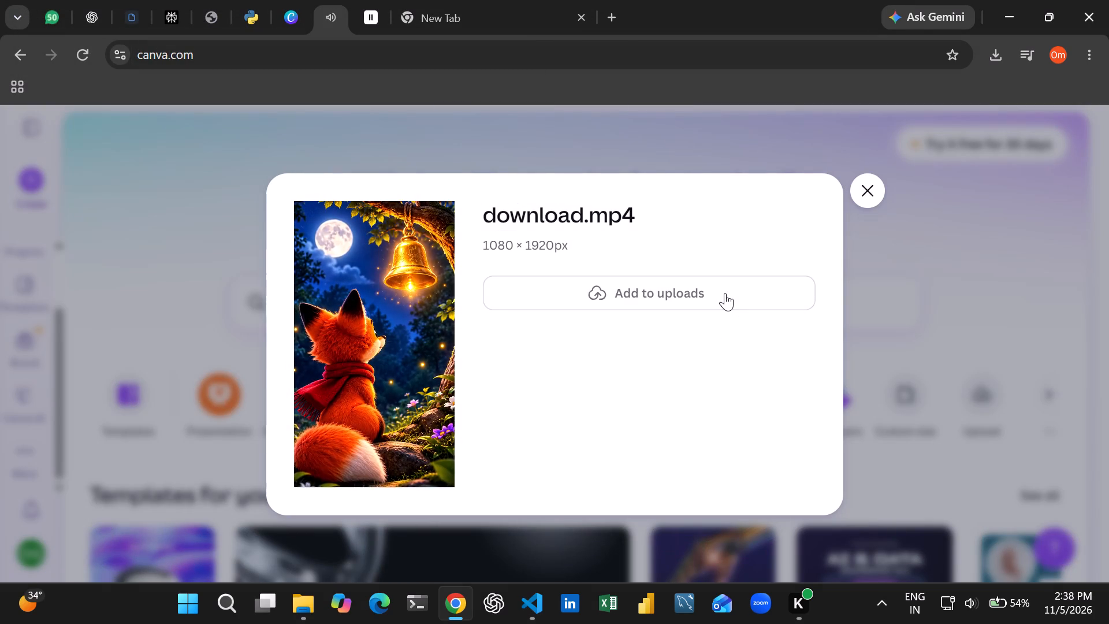
triple_click(688, 285)
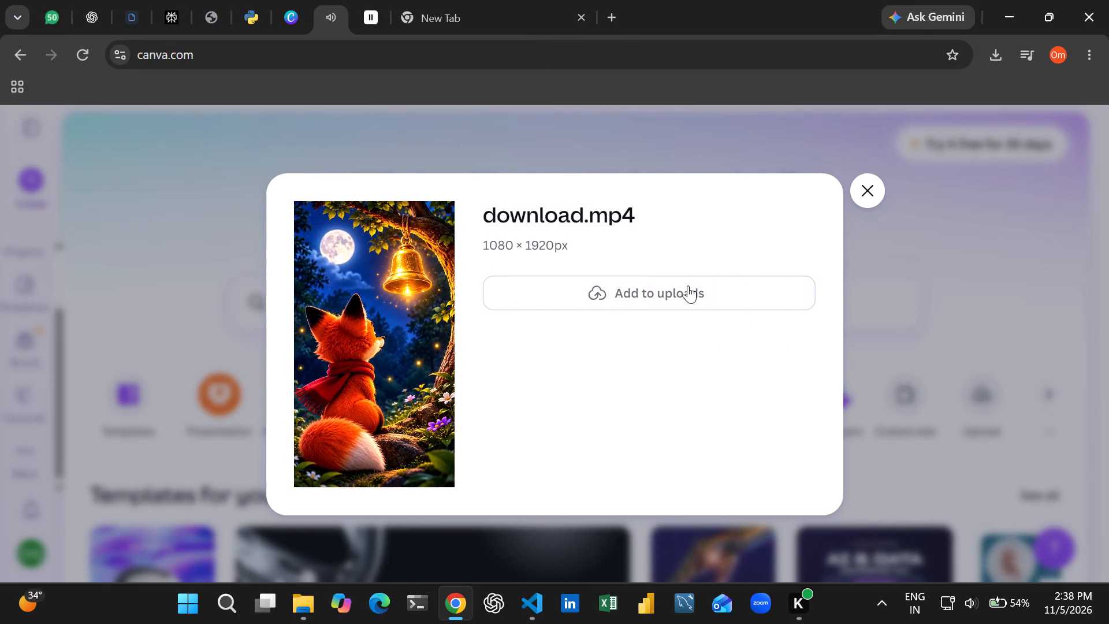
left_click(615, 287)
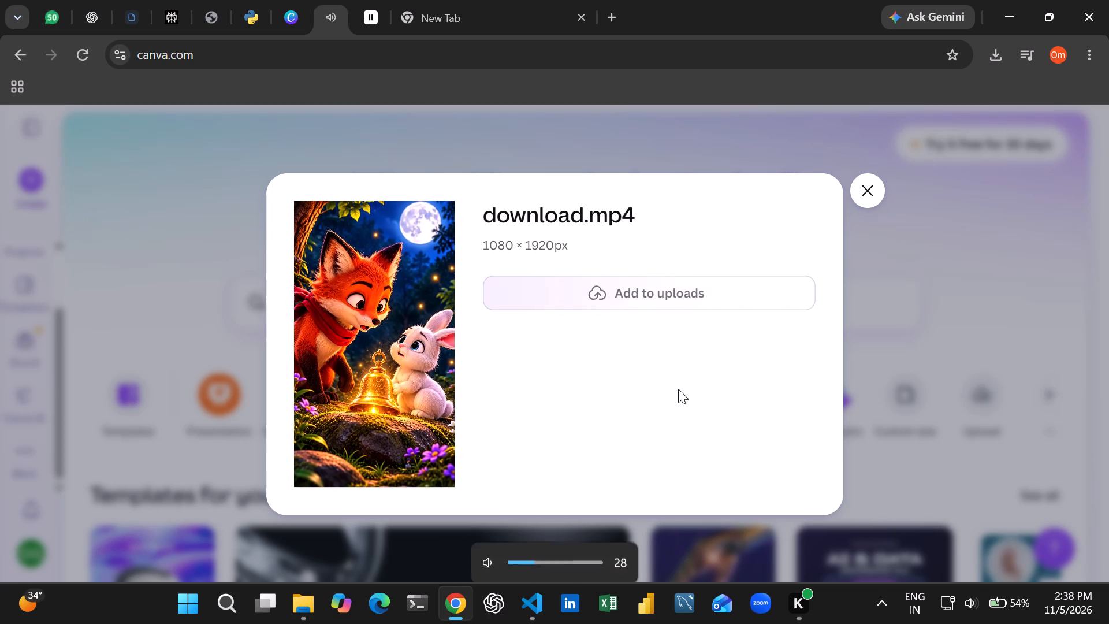
left_click(382, 346)
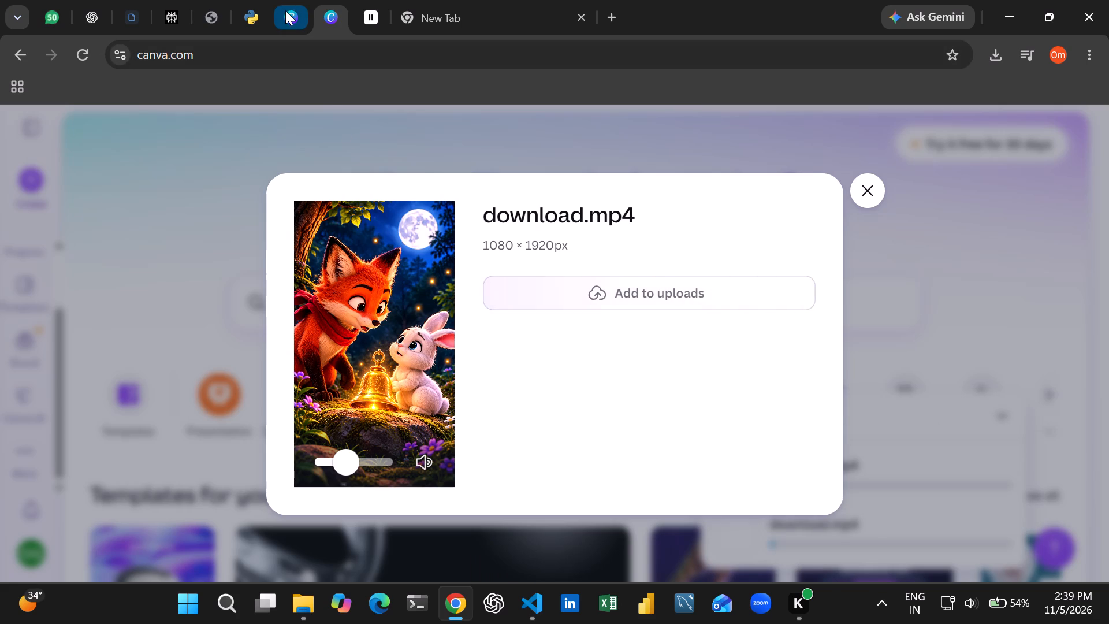
left_click(859, 183)
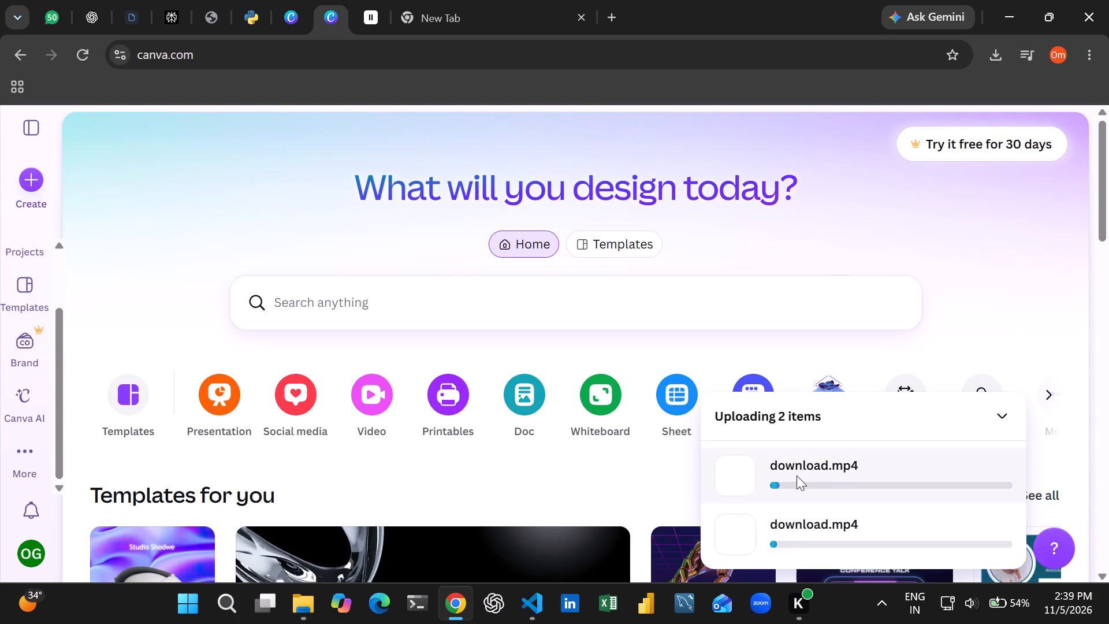
Check the download.mp4 entries in the upload progress list, and switch to the other open Canva home page.
left_click(797, 476)
right_click(797, 476)
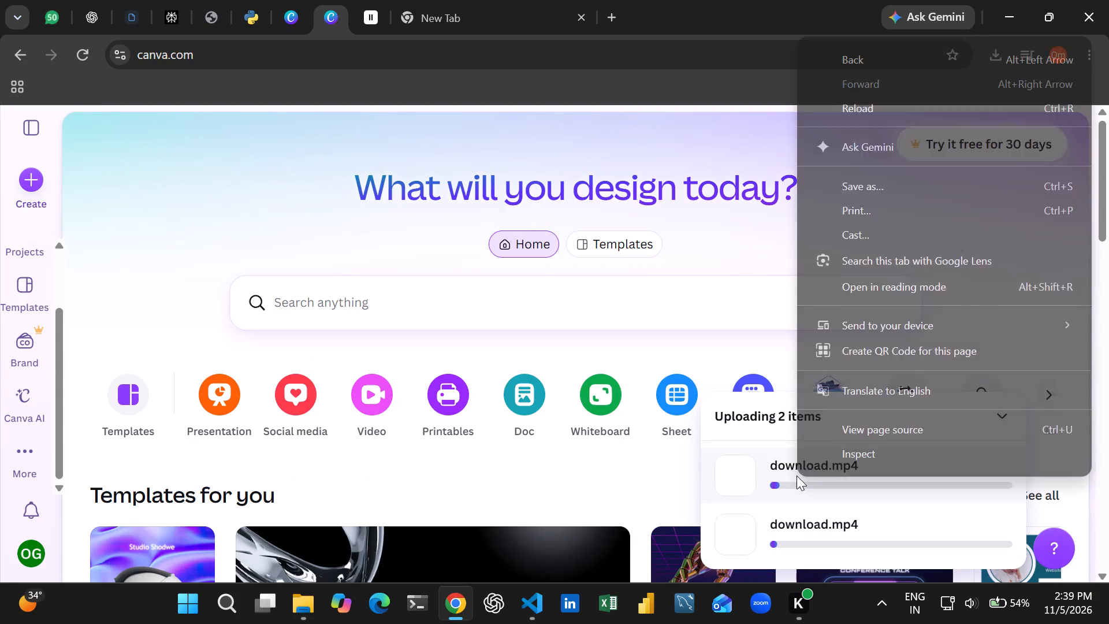
double_click(729, 473)
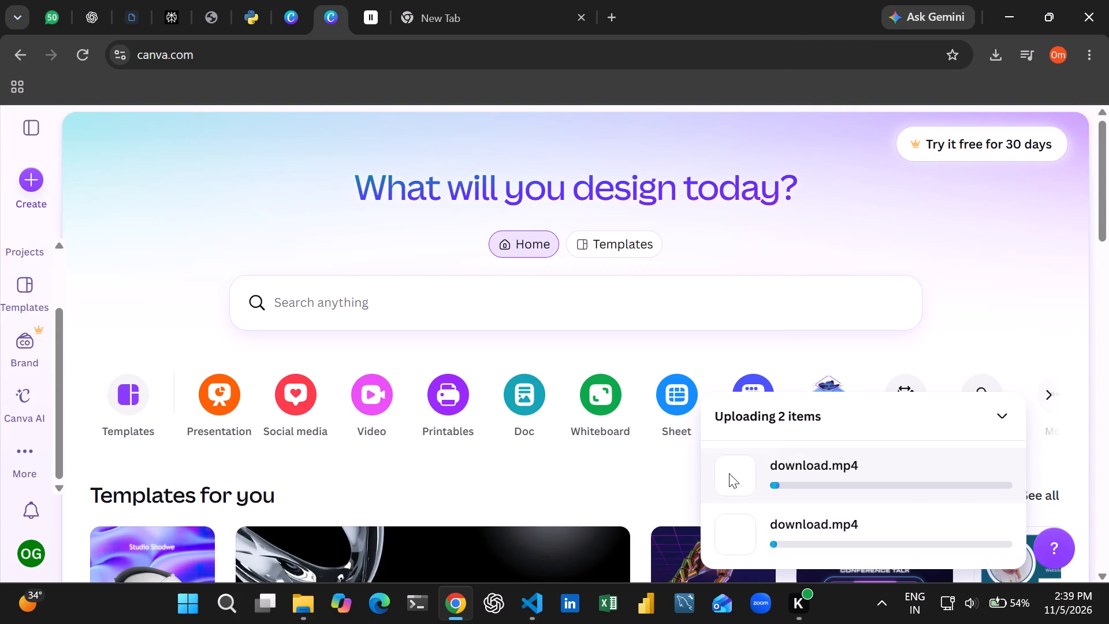
left_click(1010, 417)
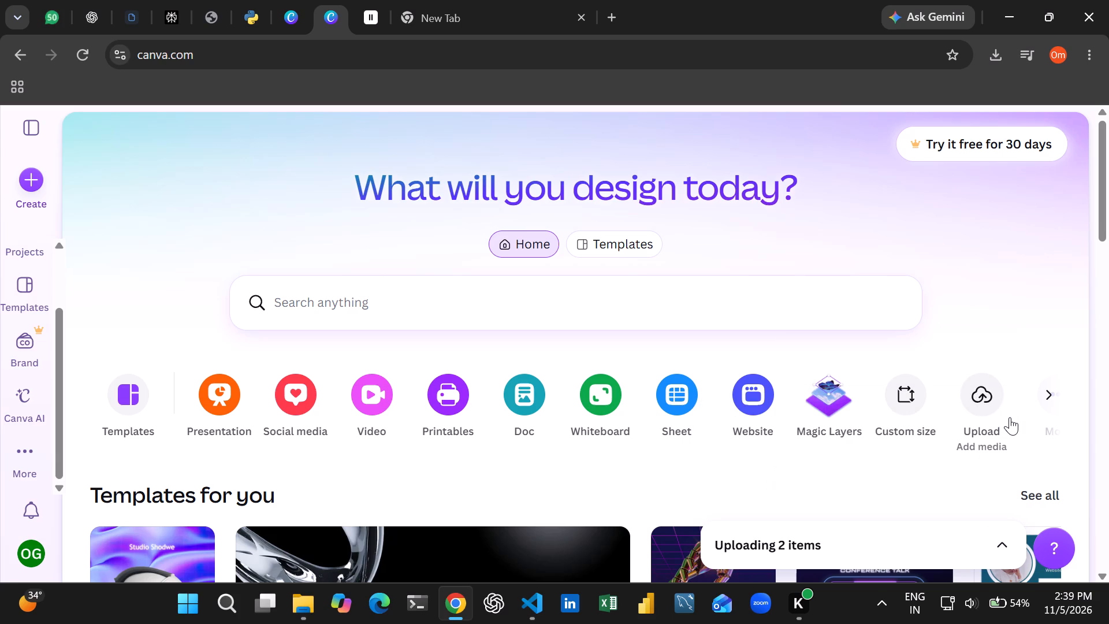
left_click(998, 548)
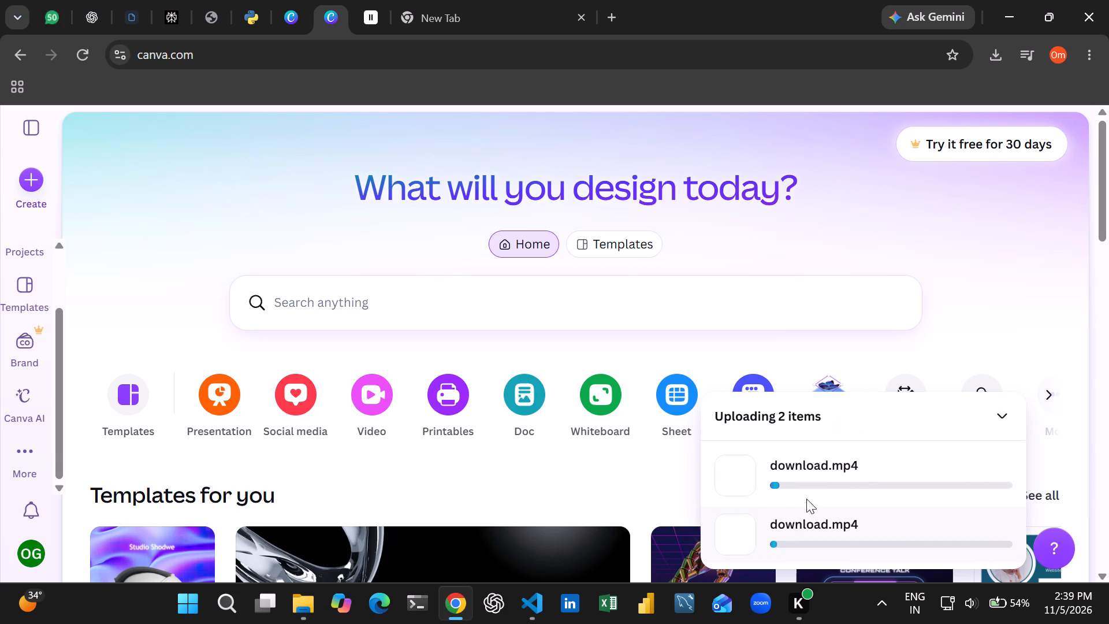
left_click(289, 6)
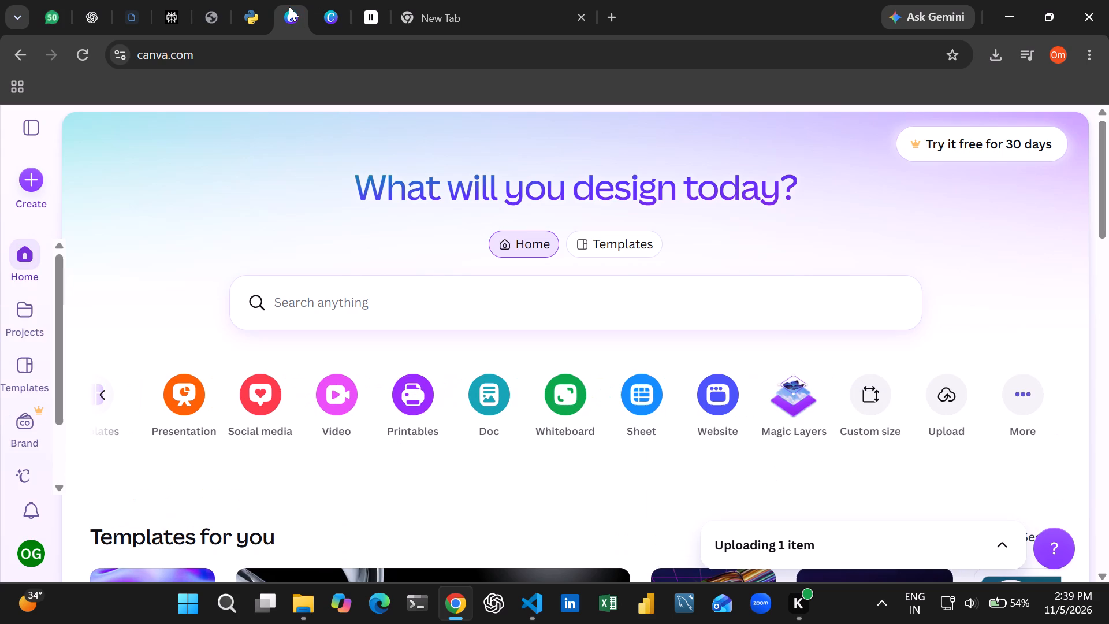
Close the duplicate pinned Canva home page, agreeing to leave the site.
key("ctrl+w")
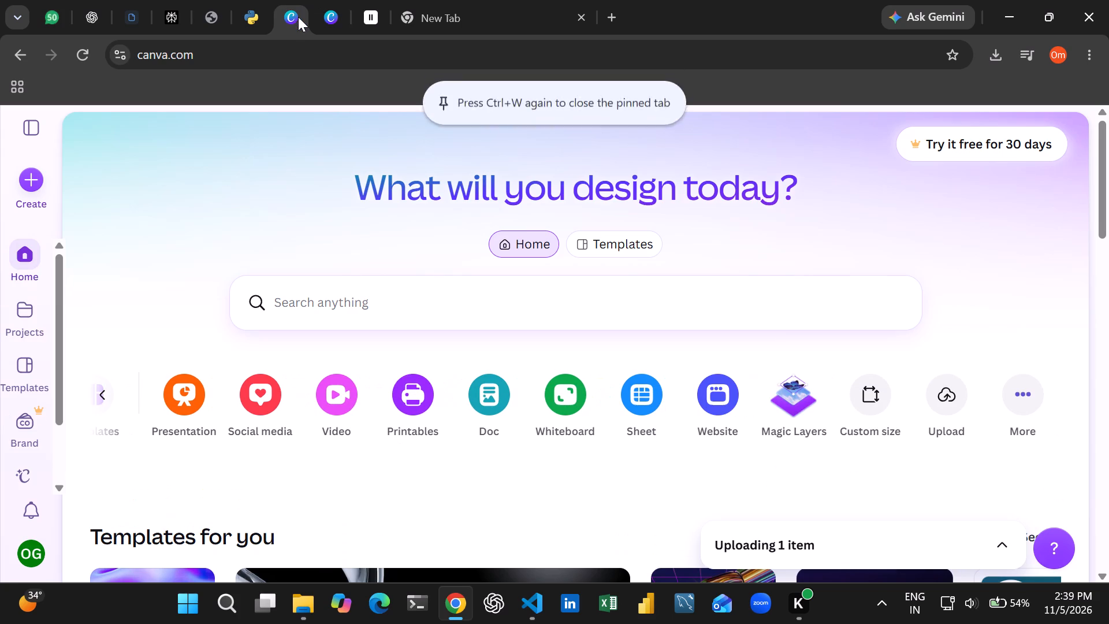
key("ctrl+w")
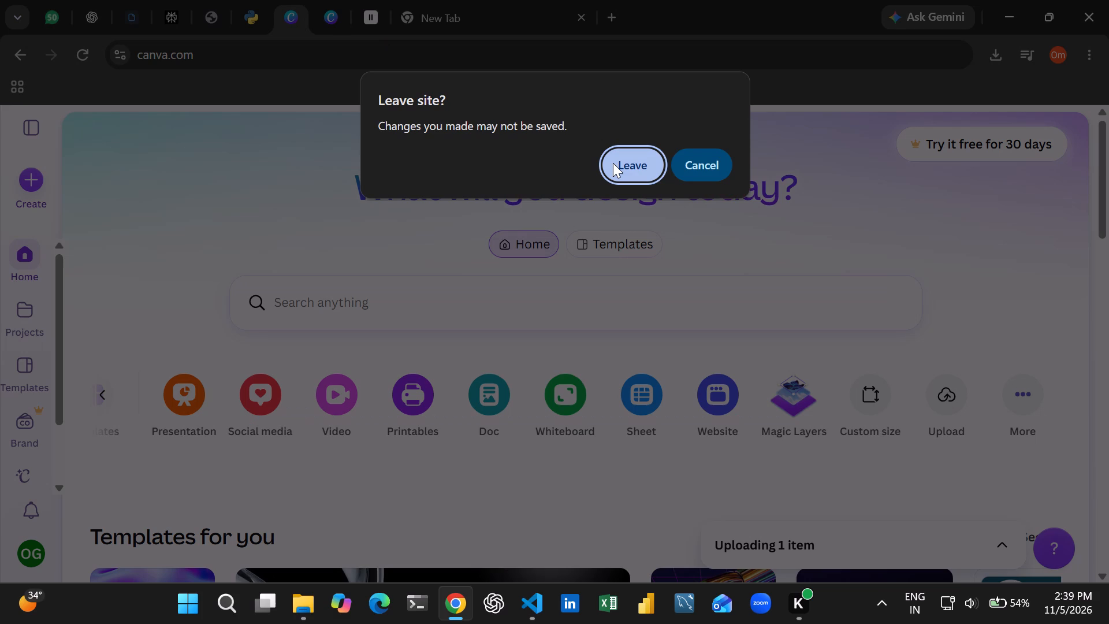
left_click(613, 163)
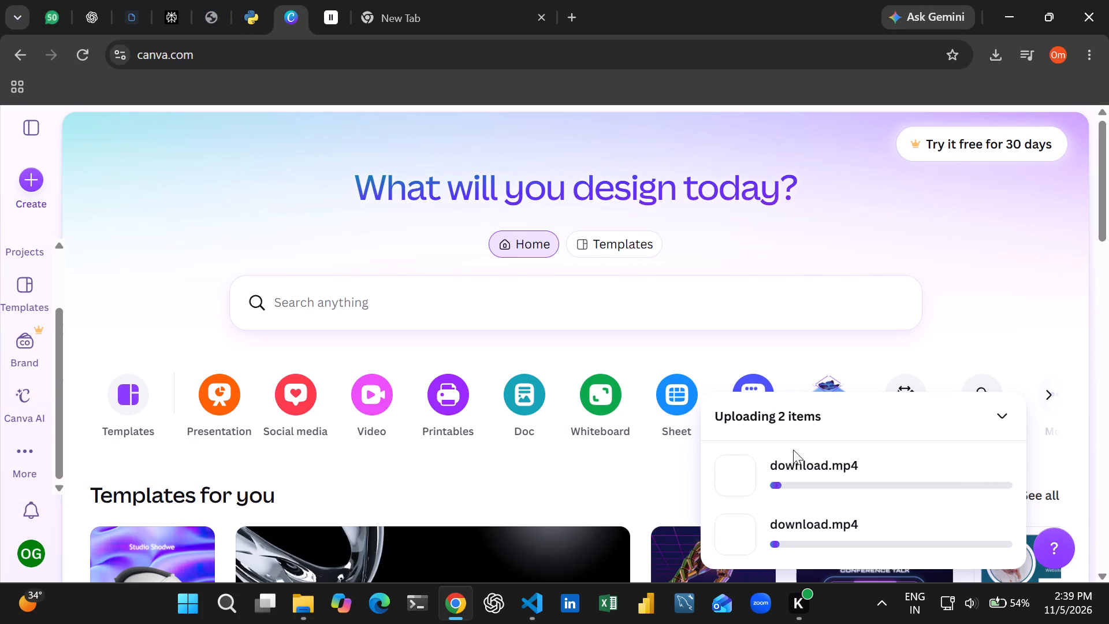
Try to open both download.mp4 entries in Canva's upload progress list.
scroll(809, 497, "down", 2)
left_click(812, 469)
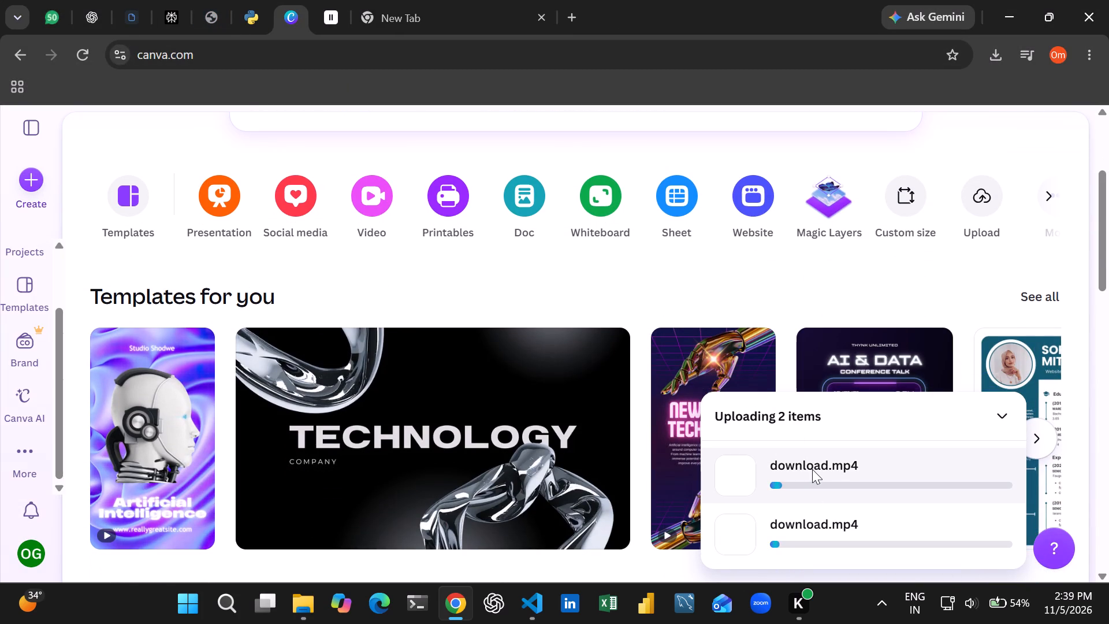
left_click(727, 463)
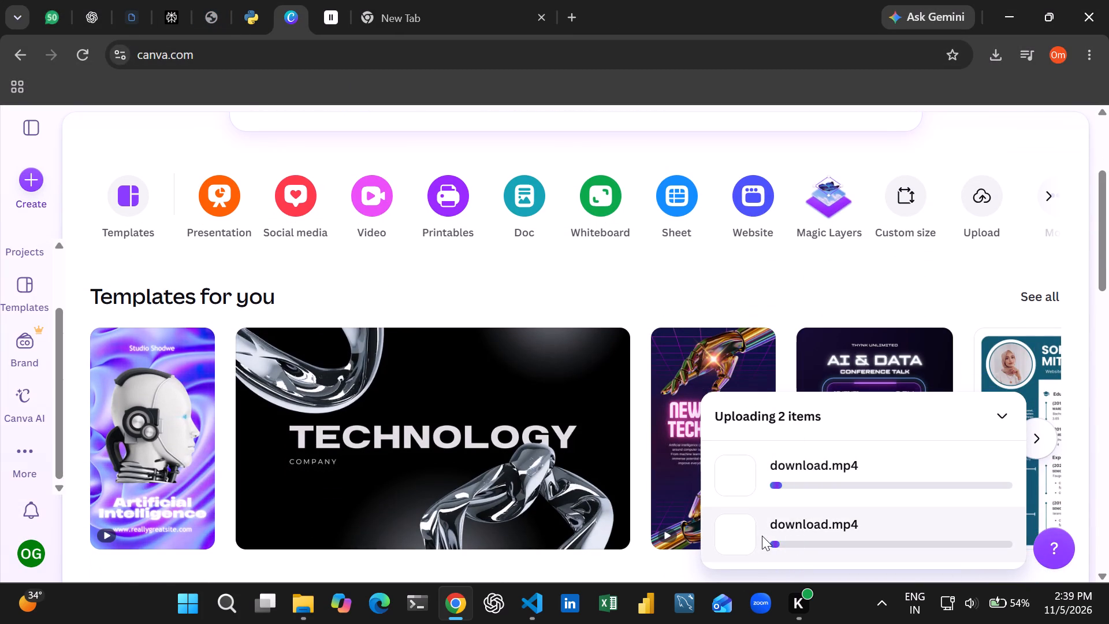
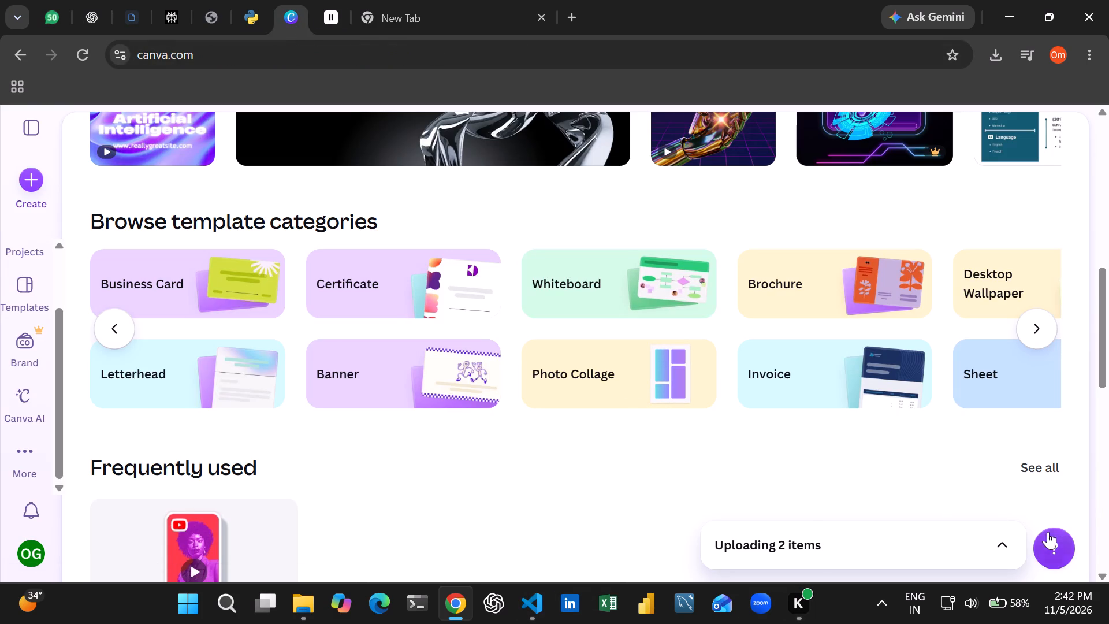
left_click(990, 546)
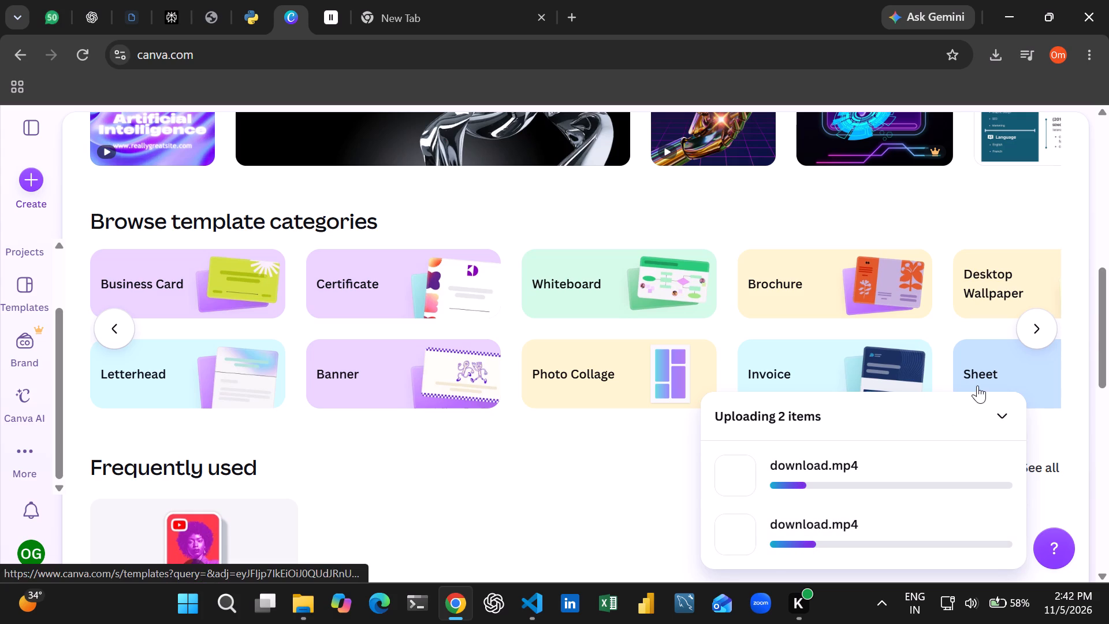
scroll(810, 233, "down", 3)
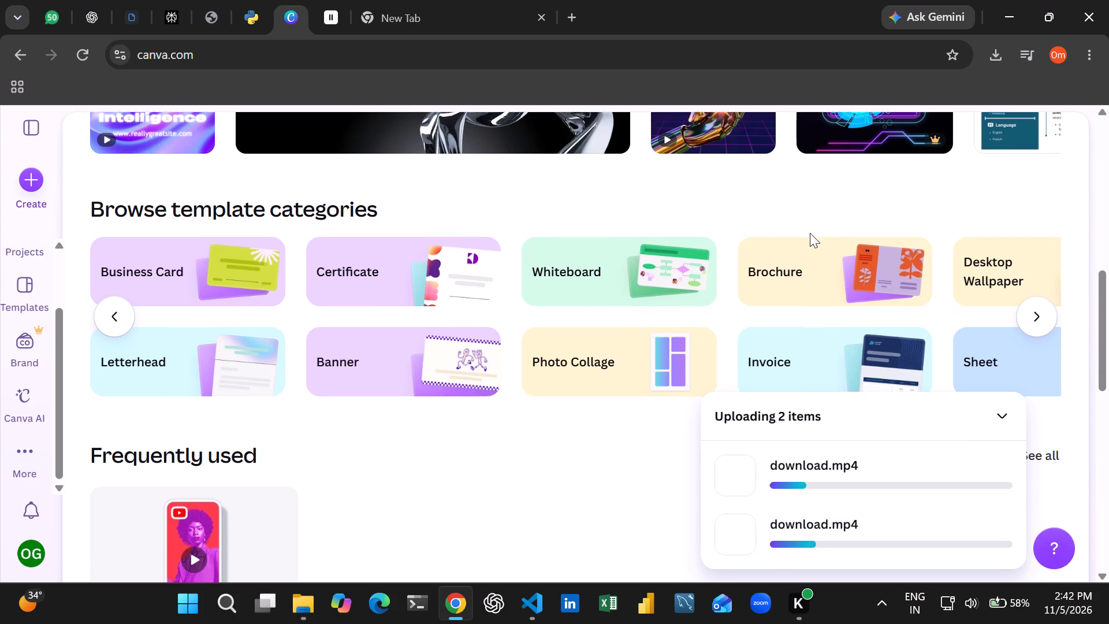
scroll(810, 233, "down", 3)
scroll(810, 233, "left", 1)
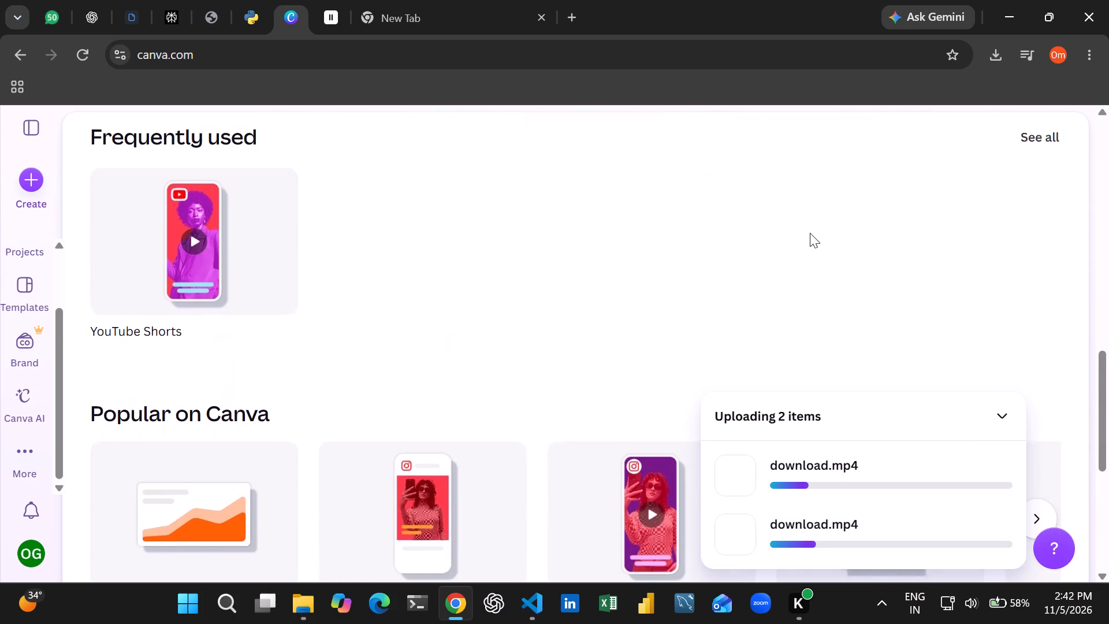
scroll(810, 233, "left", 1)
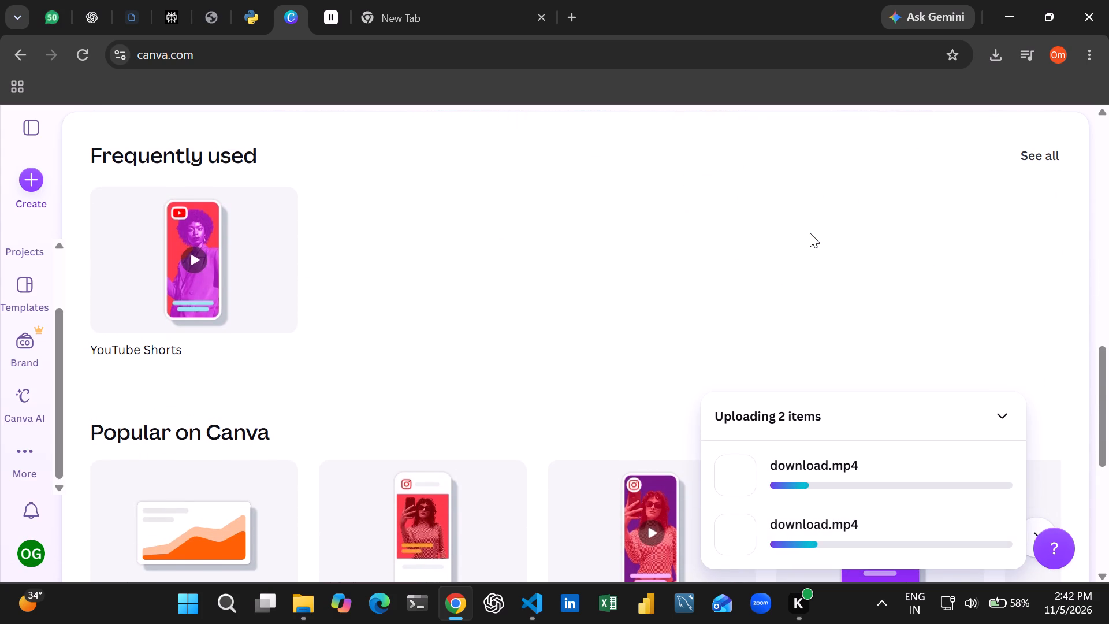
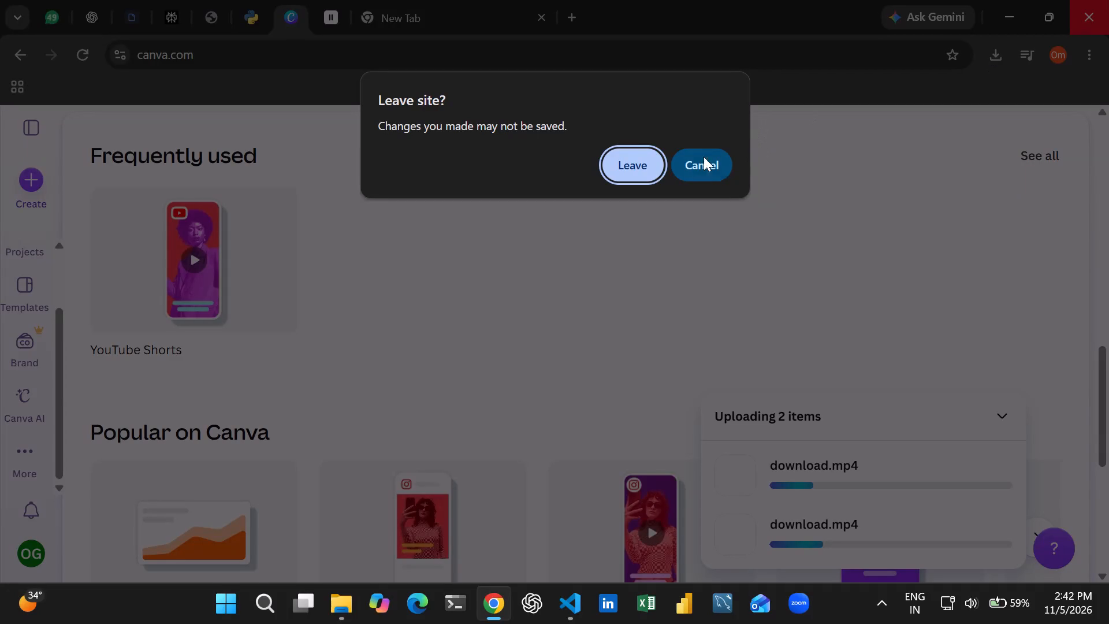
Leave the Canva site with its uploads pending to close Chrome, and close the Downloads folder and Visual Studio Code windows.
left_click(652, 168)
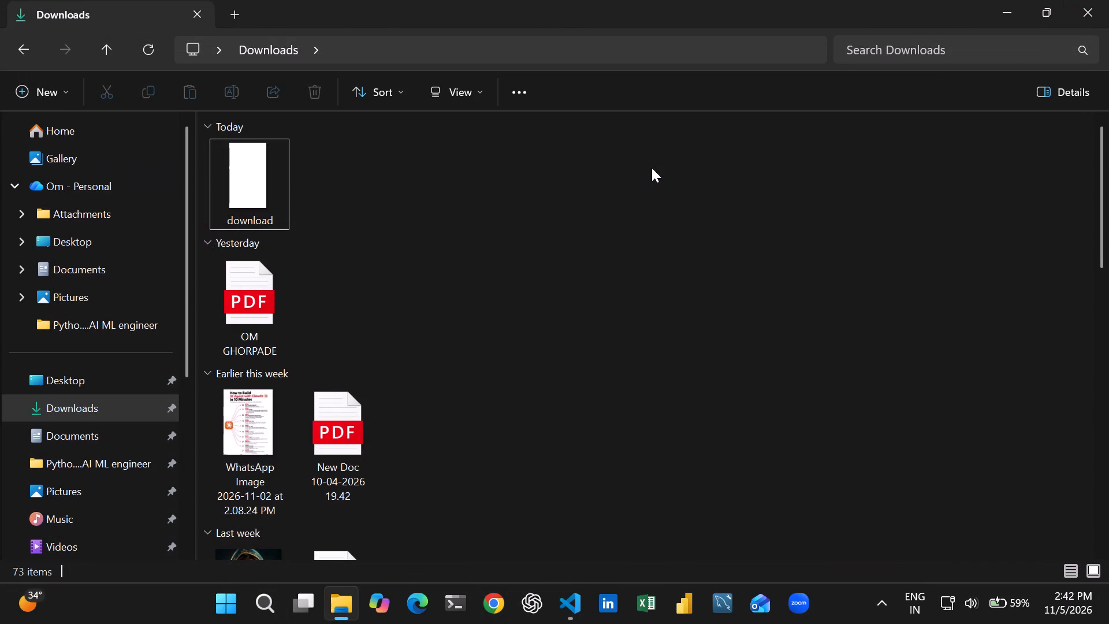
left_click(1108, 0)
left_click(1108, 0)
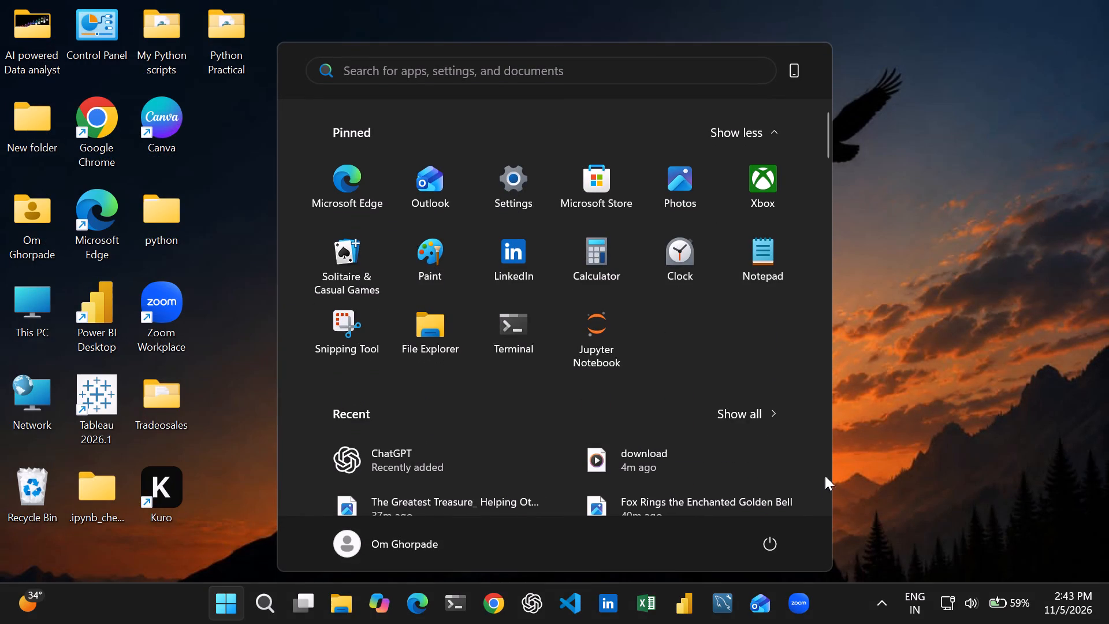
Open the Windows power options.
left_click(762, 549)
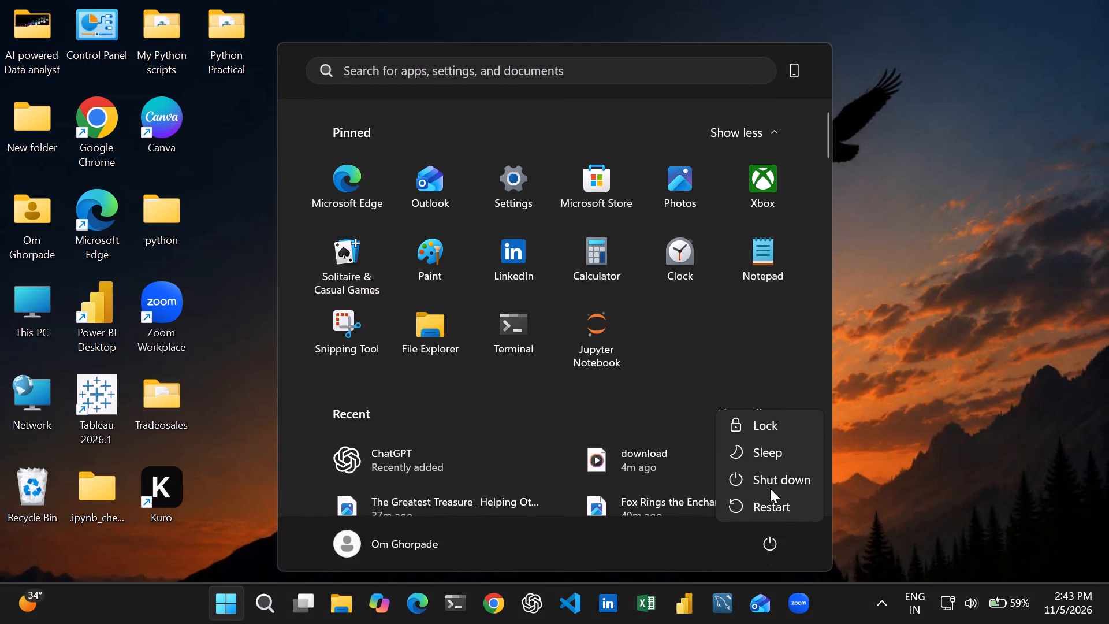